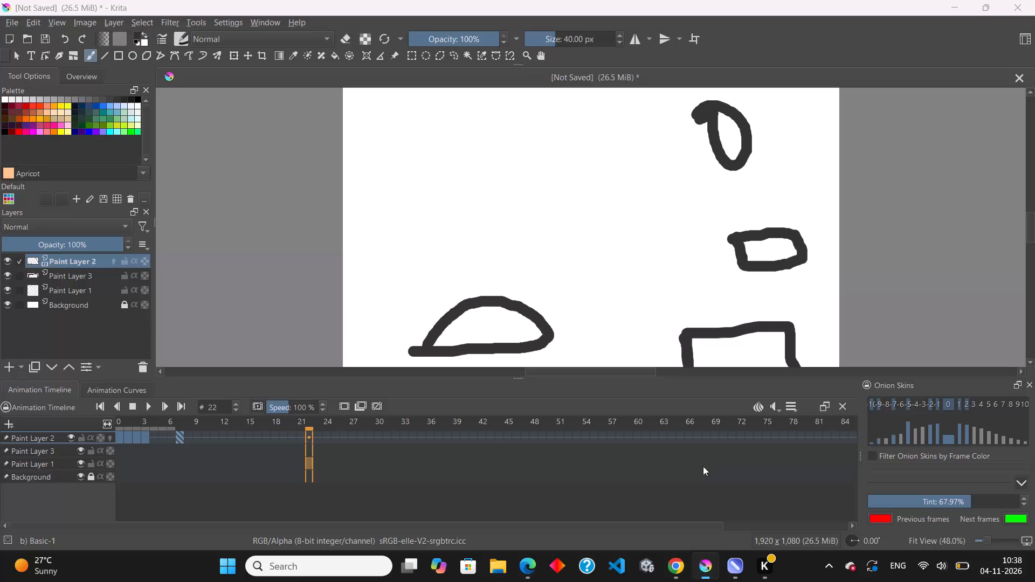
Close the untitled animation document without saving its changes.
left_click(1022, 78)
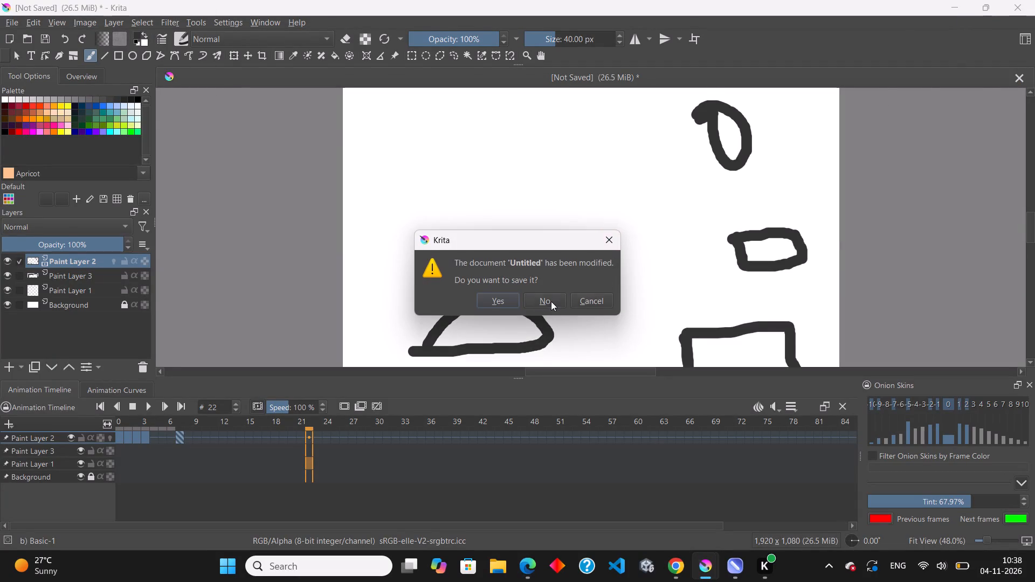
left_click(551, 301)
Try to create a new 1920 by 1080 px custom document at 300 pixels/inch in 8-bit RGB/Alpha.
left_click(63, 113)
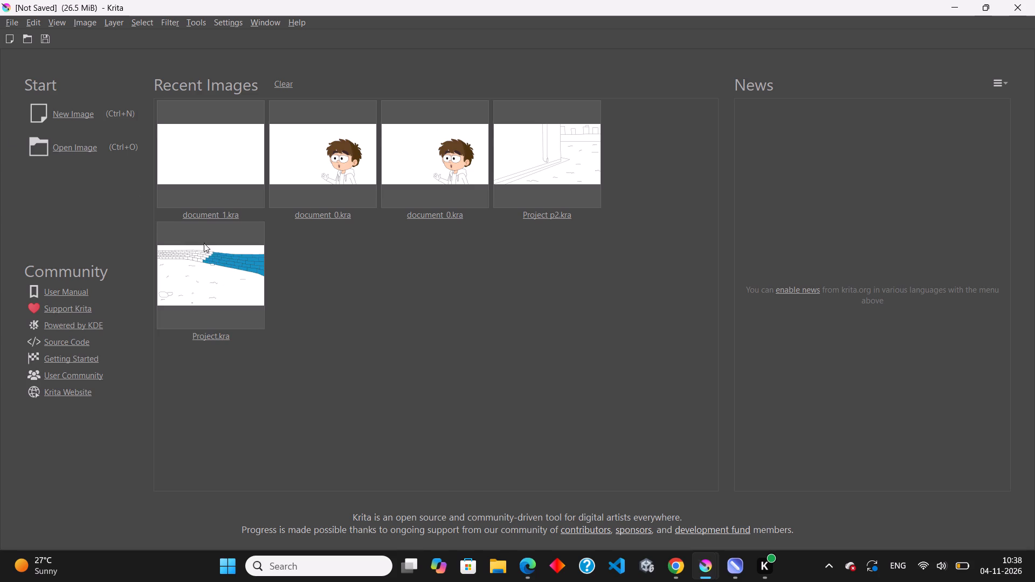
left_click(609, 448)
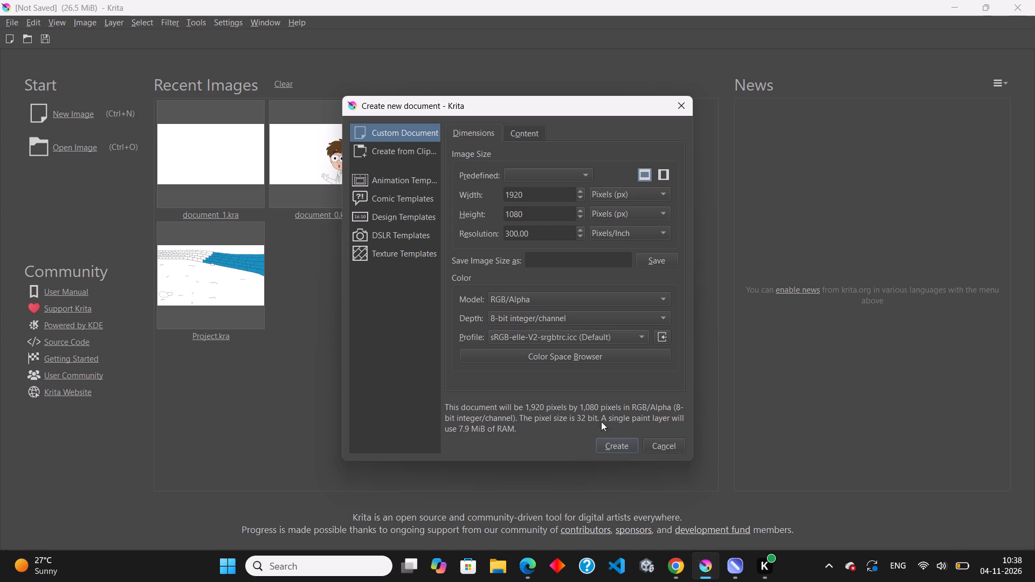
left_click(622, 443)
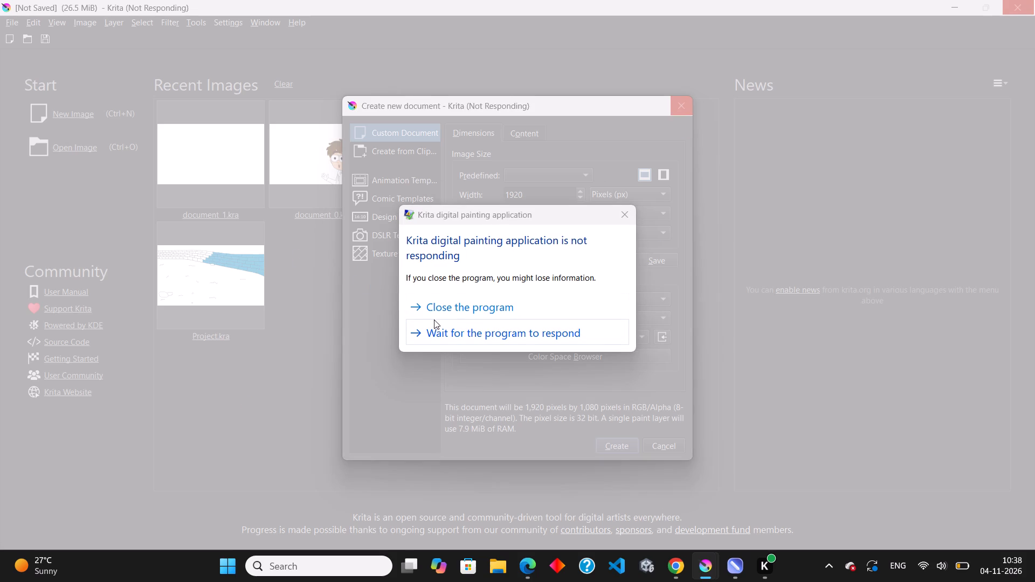
Force the unresponsive Krita program to close instead of waiting for it.
left_click(480, 306)
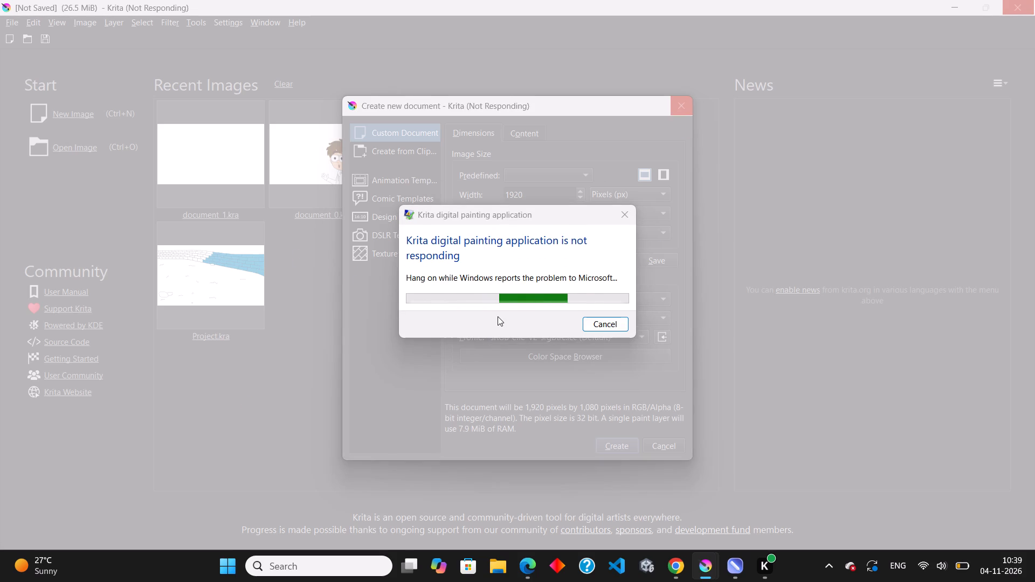
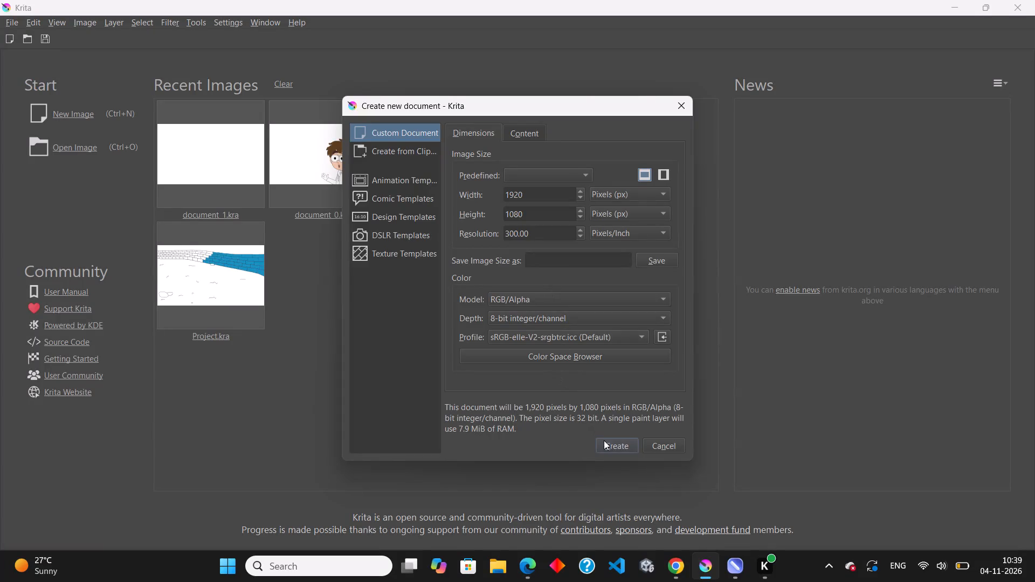
Create the 1920 by 1080 px custom document at 300 pixels/inch in 8-bit RGB/Alpha.
left_click(606, 446)
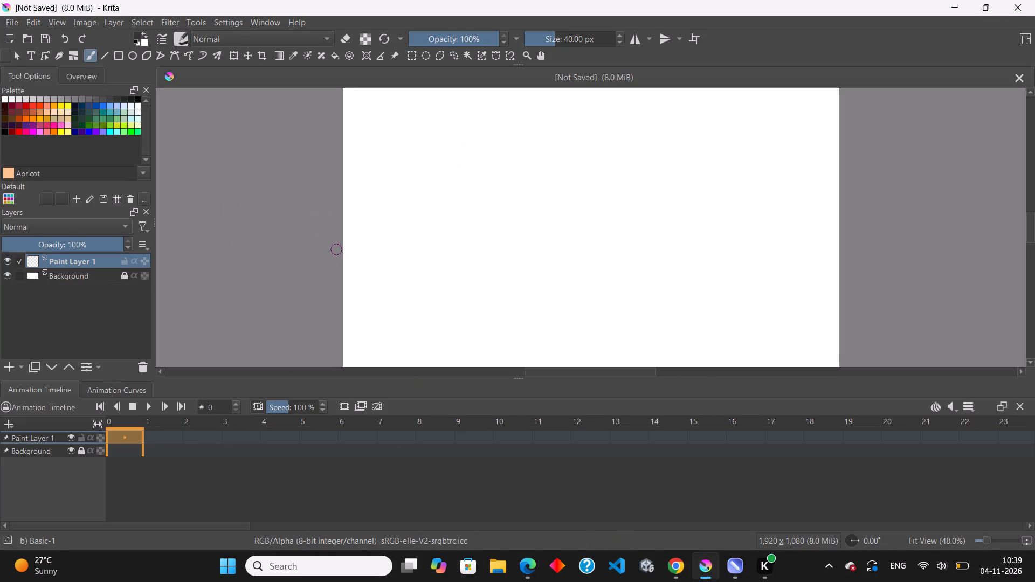
Add three new paint layers above Paint Layer 1 in the animation timeline.
scroll(383, 238, "down", 1)
left_click(11, 426)
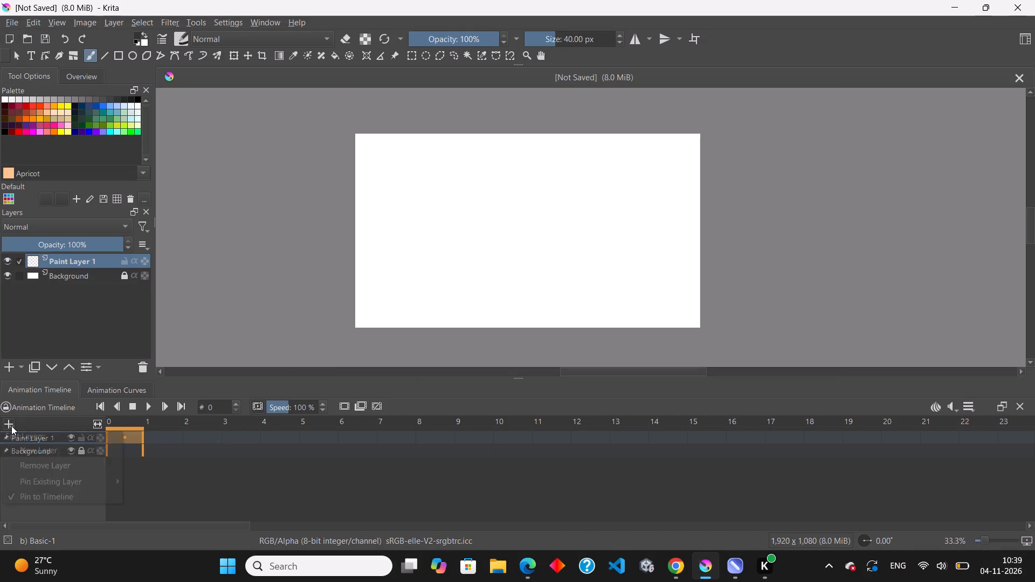
left_click(11, 425)
left_click(11, 424)
left_click(50, 455)
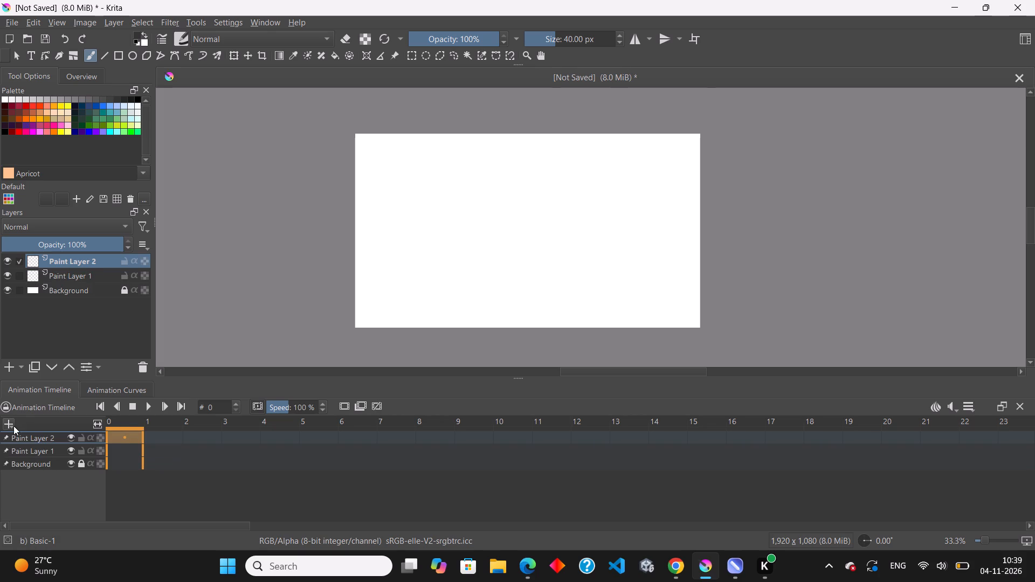
left_click(10, 424)
left_click(39, 451)
left_click(10, 423)
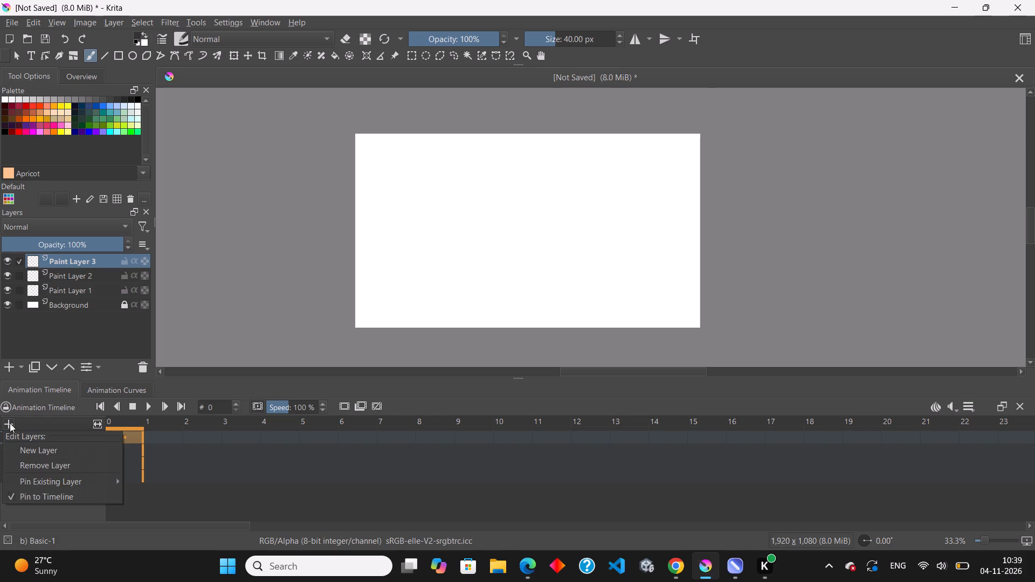
left_click(54, 449)
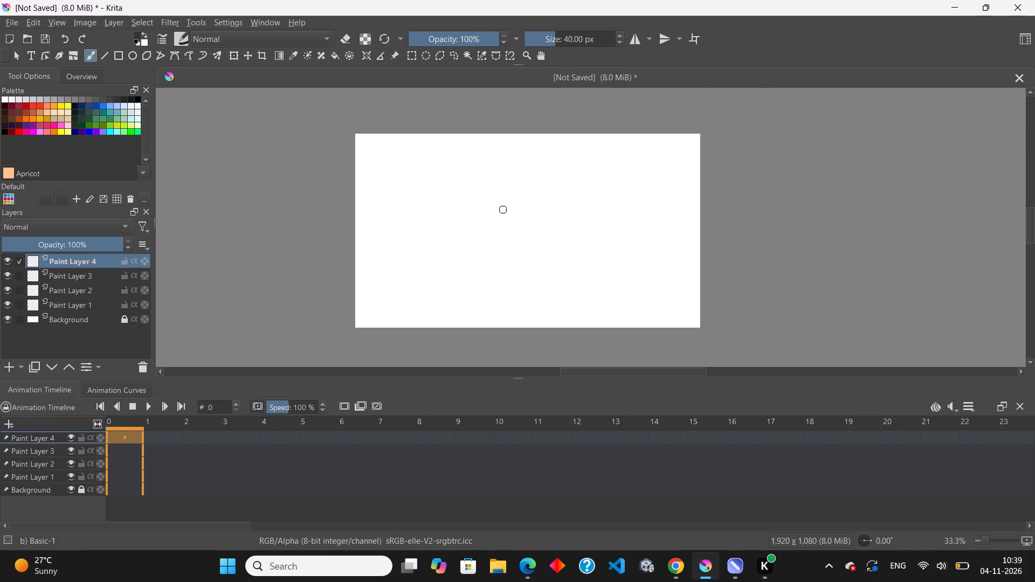
Reduce the freehand brush size to 1.51 px.
scroll(571, 227, "up", 2)
scroll(524, 251, "down", 3)
scroll(520, 246, "up", 1)
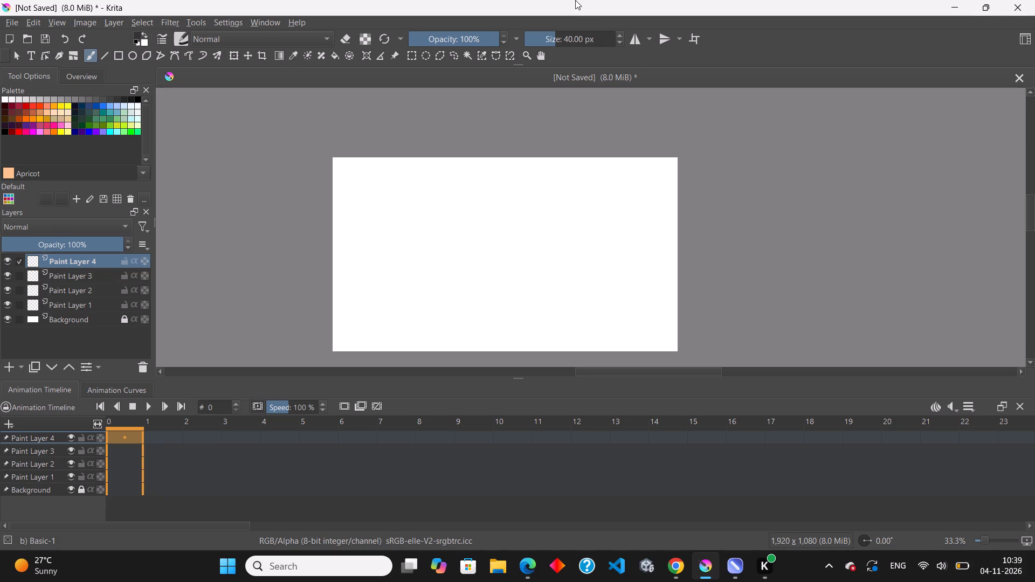
left_click_drag(556, 44, 538, 63)
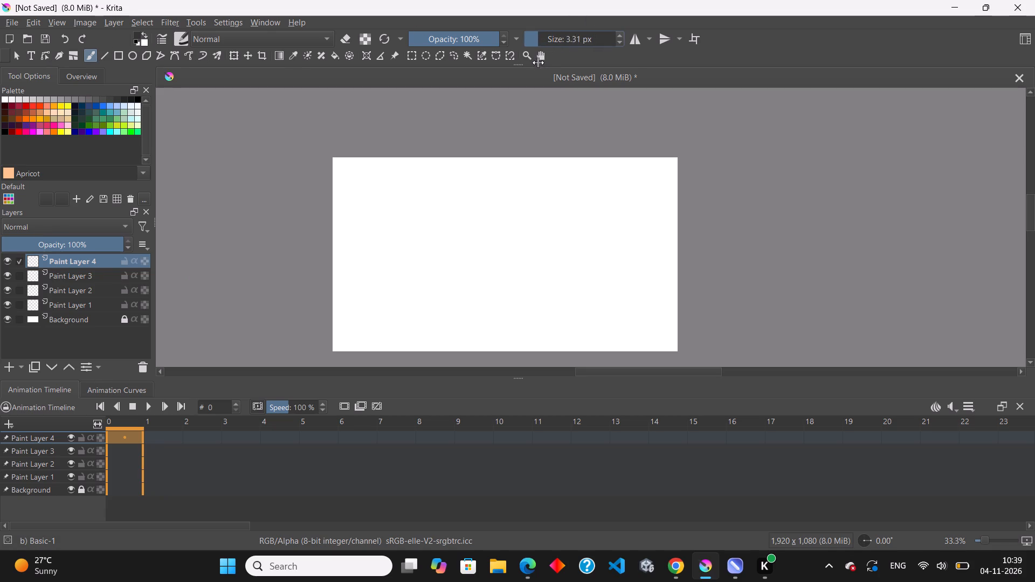
left_click_drag(538, 63, 530, 68)
left_click_drag(530, 68, 528, 71)
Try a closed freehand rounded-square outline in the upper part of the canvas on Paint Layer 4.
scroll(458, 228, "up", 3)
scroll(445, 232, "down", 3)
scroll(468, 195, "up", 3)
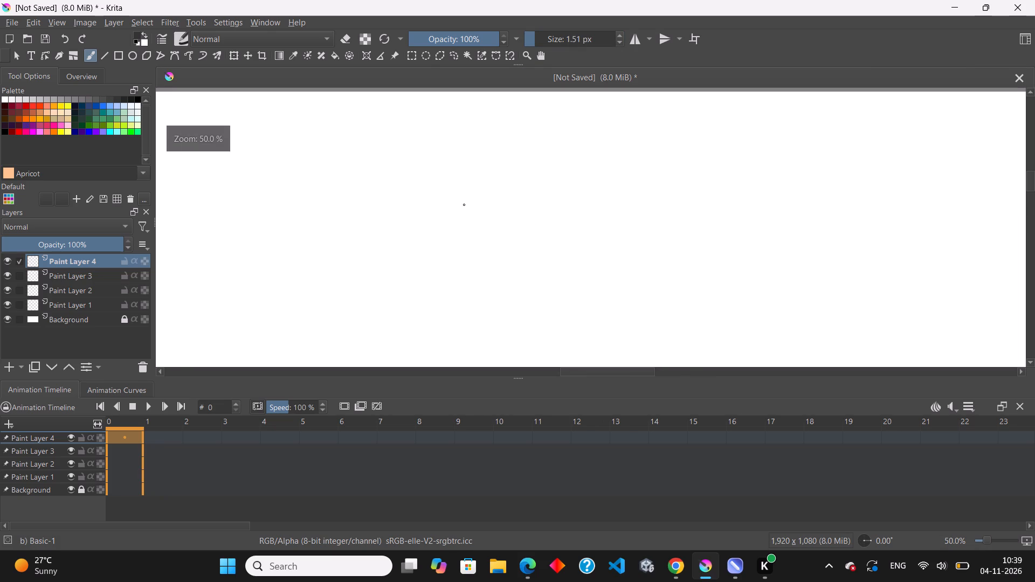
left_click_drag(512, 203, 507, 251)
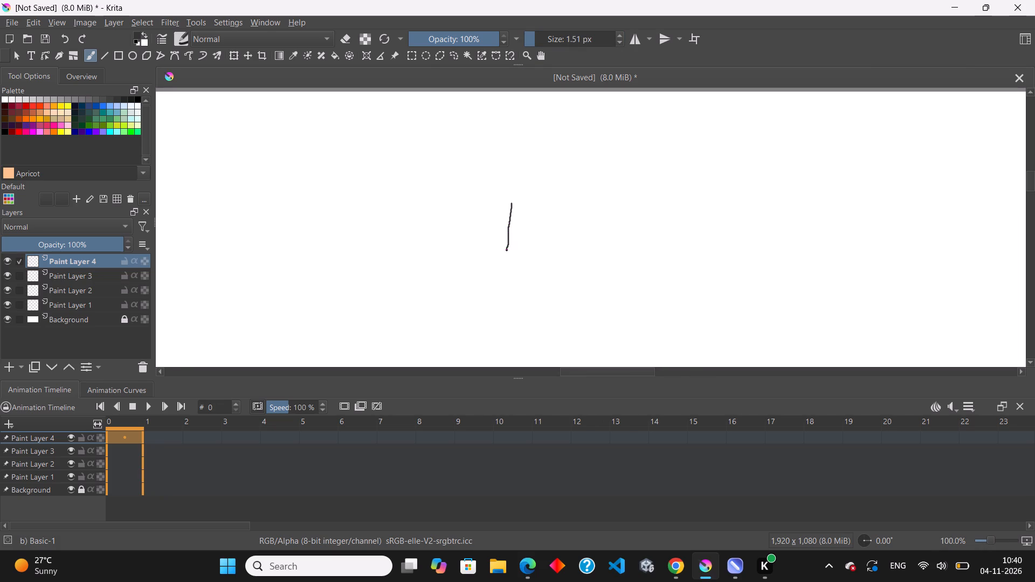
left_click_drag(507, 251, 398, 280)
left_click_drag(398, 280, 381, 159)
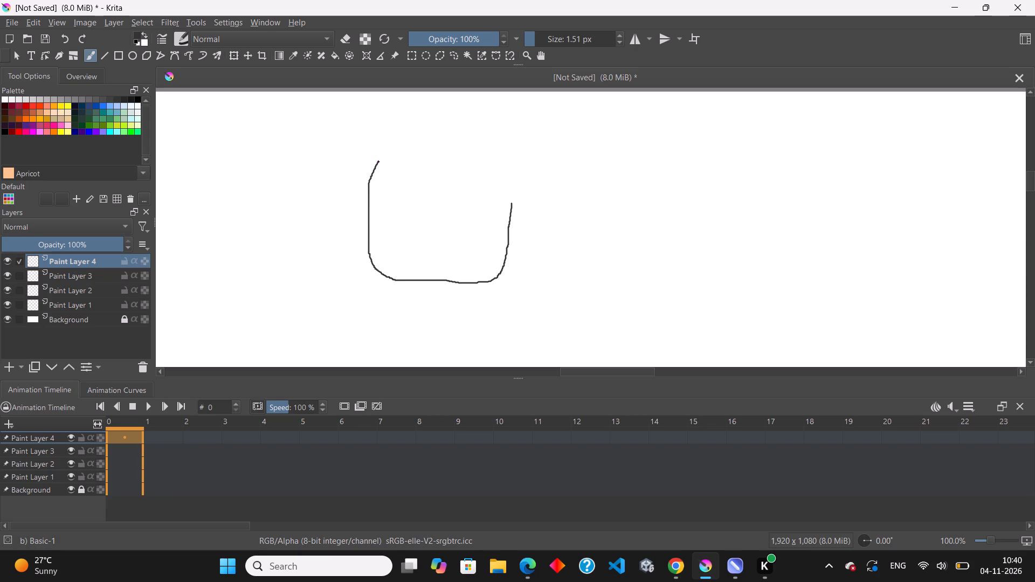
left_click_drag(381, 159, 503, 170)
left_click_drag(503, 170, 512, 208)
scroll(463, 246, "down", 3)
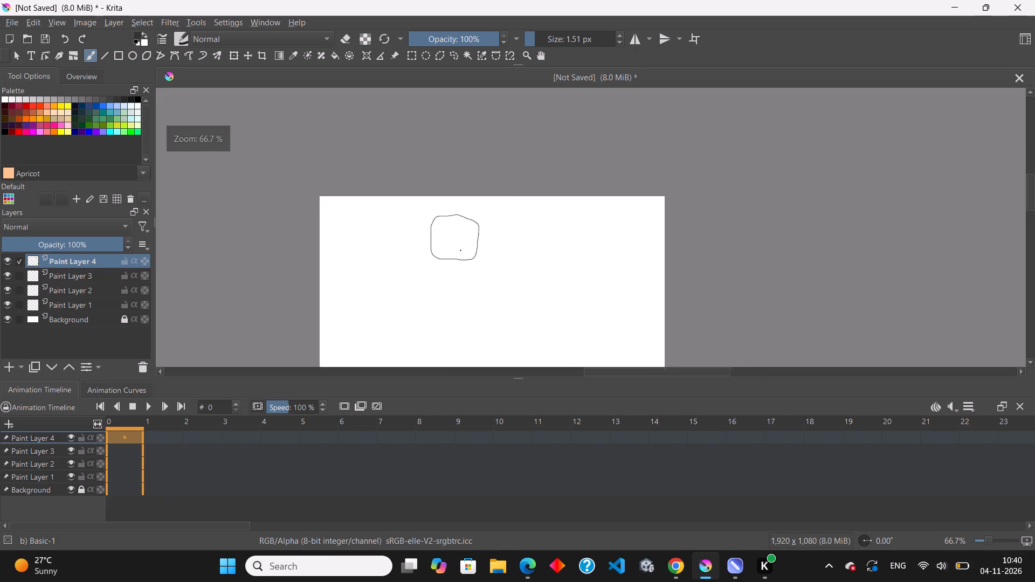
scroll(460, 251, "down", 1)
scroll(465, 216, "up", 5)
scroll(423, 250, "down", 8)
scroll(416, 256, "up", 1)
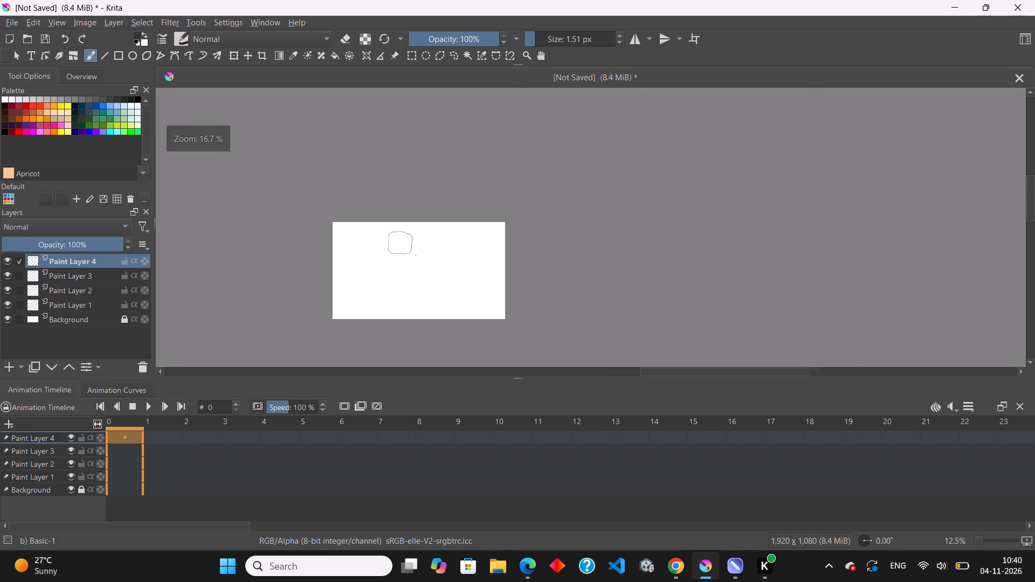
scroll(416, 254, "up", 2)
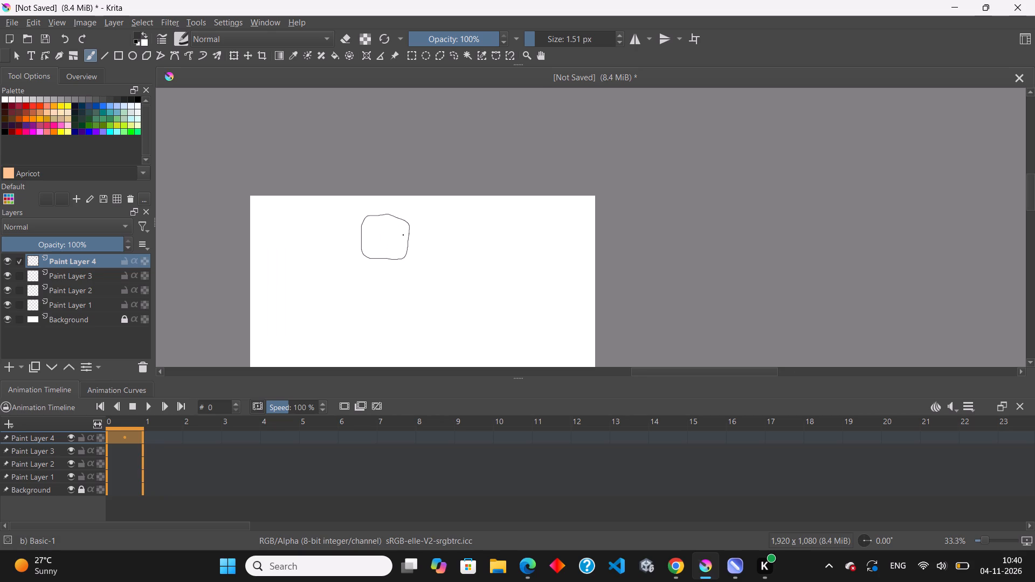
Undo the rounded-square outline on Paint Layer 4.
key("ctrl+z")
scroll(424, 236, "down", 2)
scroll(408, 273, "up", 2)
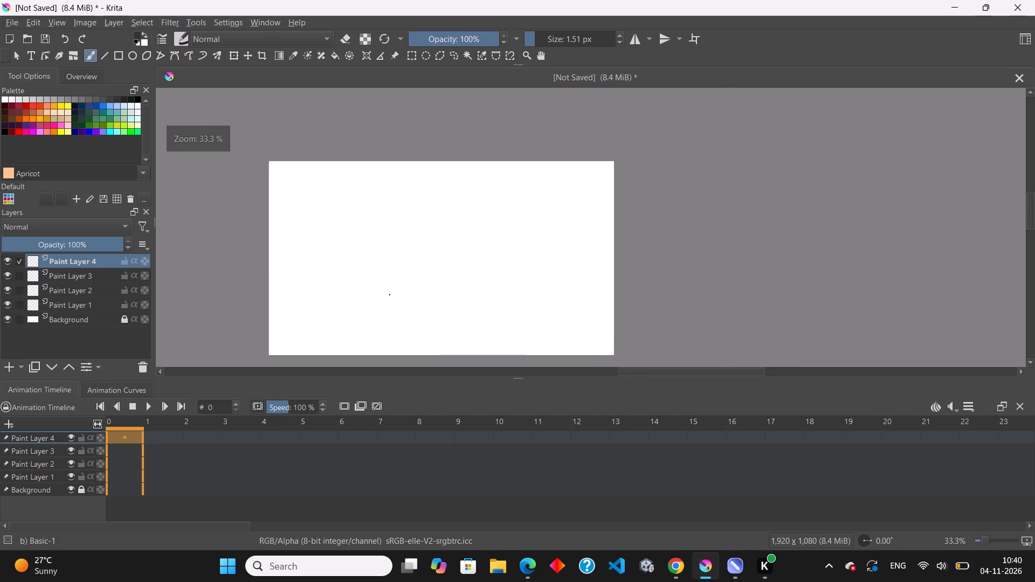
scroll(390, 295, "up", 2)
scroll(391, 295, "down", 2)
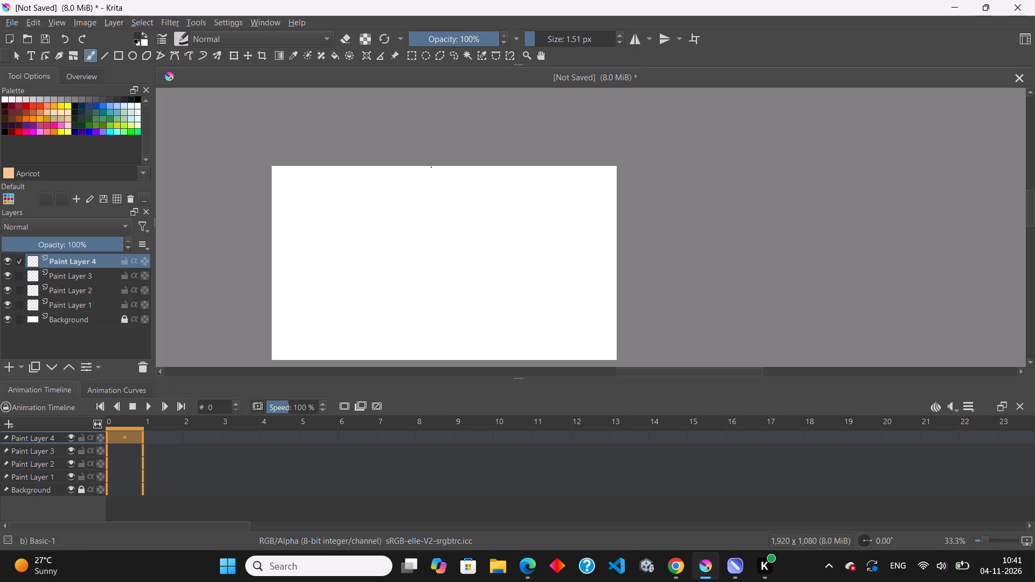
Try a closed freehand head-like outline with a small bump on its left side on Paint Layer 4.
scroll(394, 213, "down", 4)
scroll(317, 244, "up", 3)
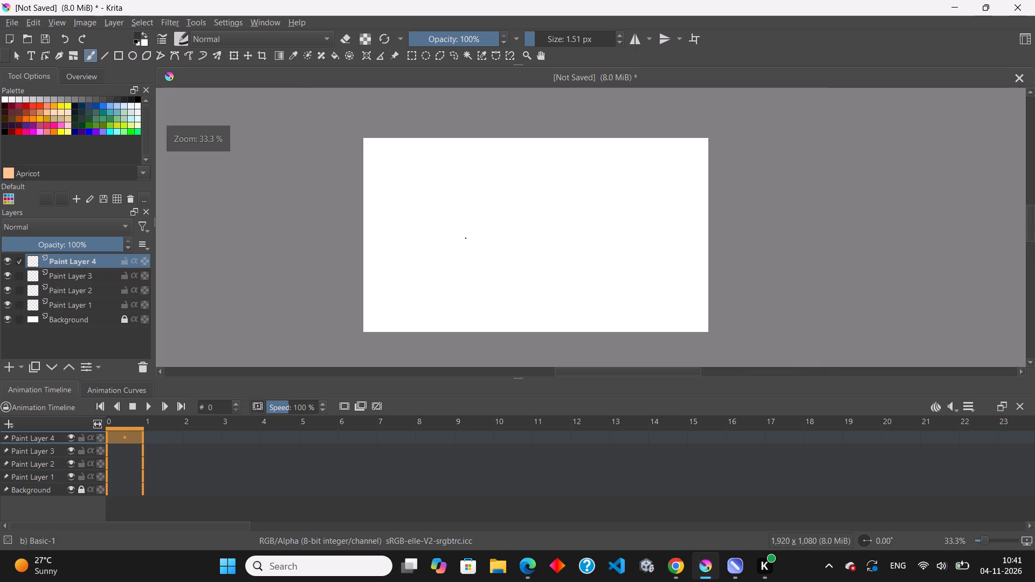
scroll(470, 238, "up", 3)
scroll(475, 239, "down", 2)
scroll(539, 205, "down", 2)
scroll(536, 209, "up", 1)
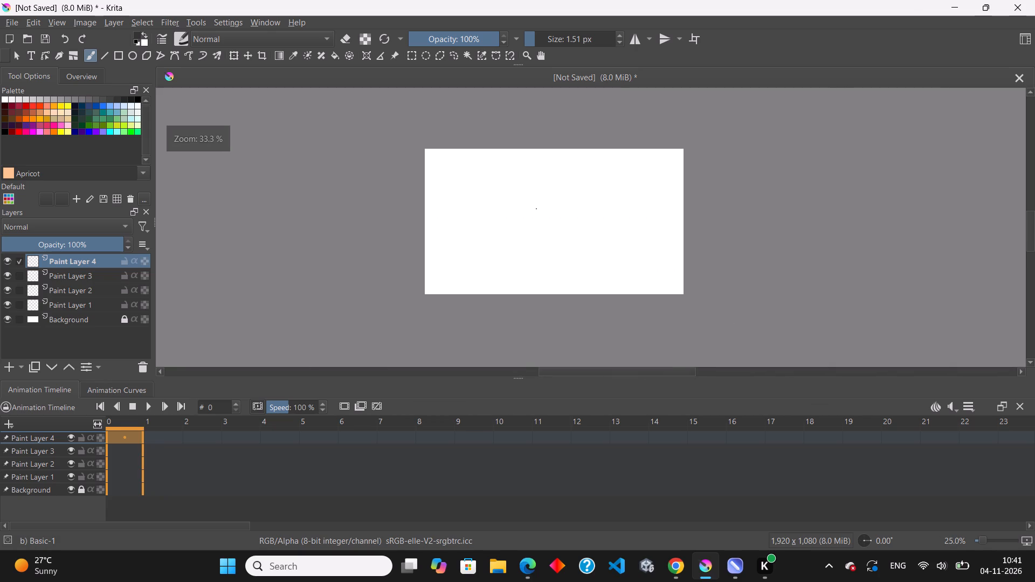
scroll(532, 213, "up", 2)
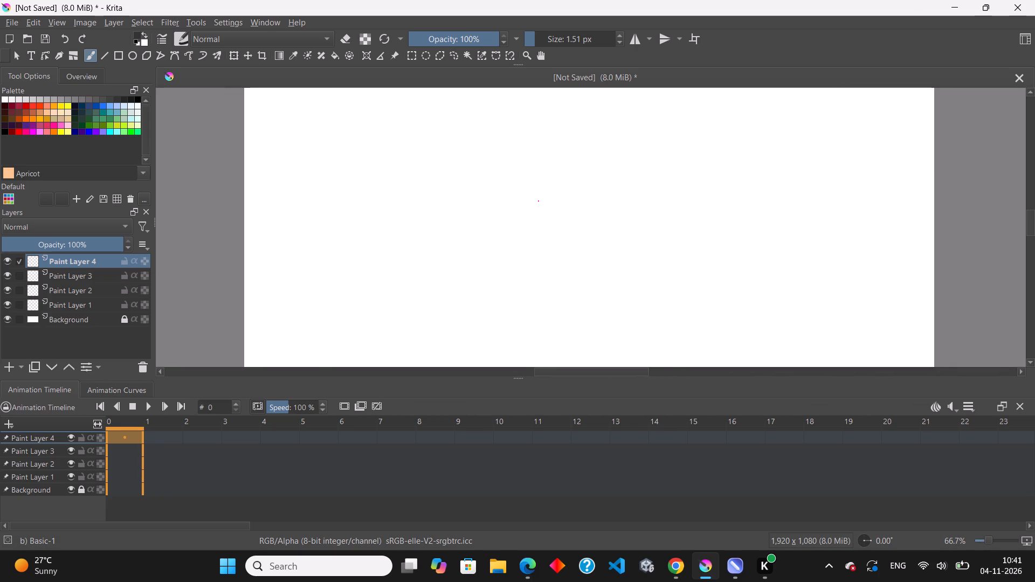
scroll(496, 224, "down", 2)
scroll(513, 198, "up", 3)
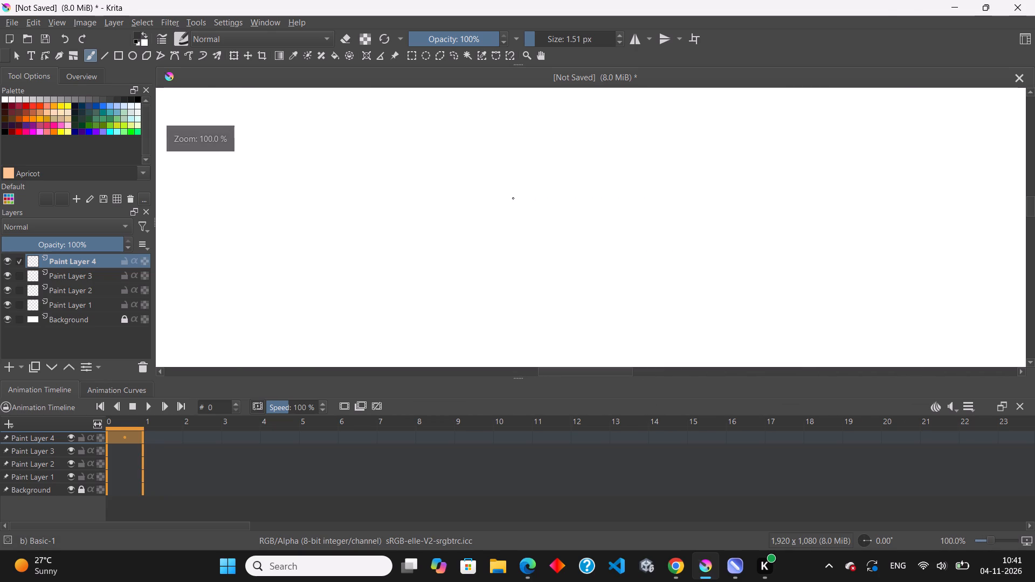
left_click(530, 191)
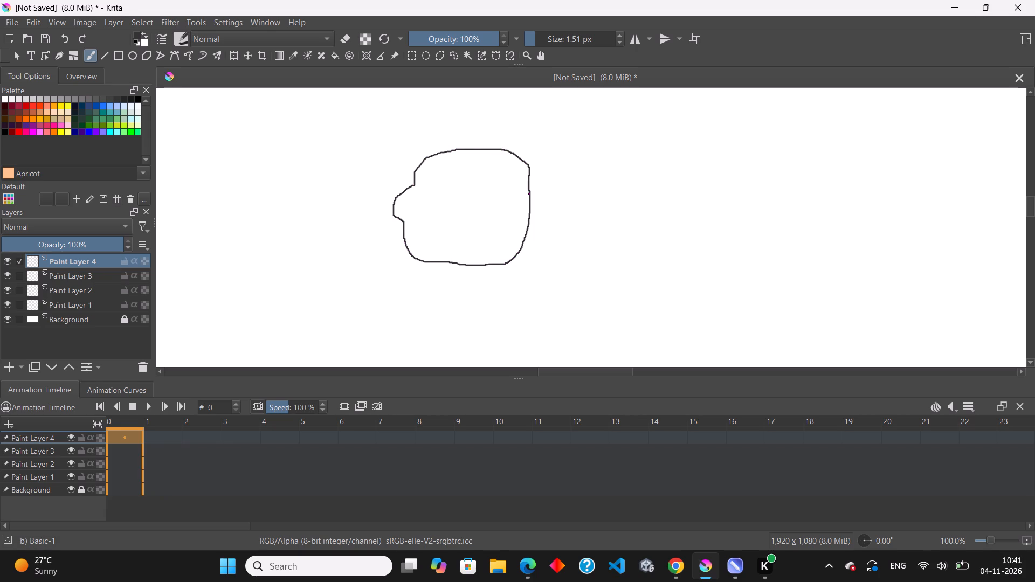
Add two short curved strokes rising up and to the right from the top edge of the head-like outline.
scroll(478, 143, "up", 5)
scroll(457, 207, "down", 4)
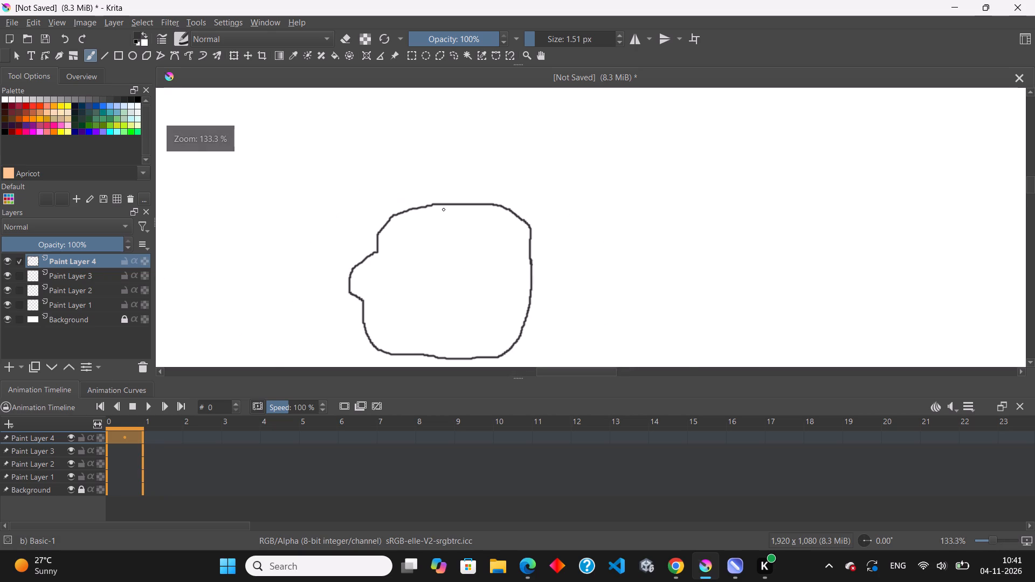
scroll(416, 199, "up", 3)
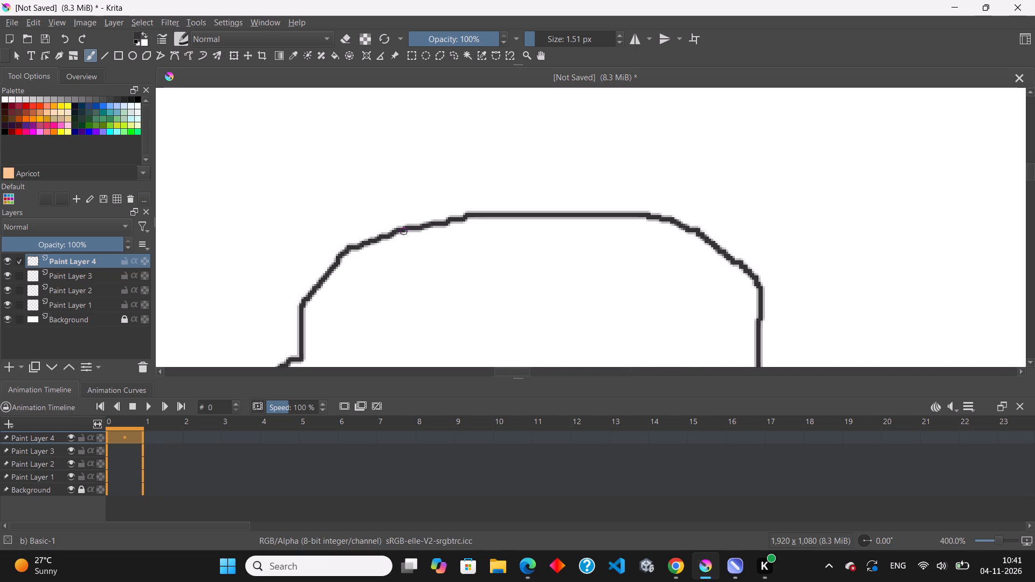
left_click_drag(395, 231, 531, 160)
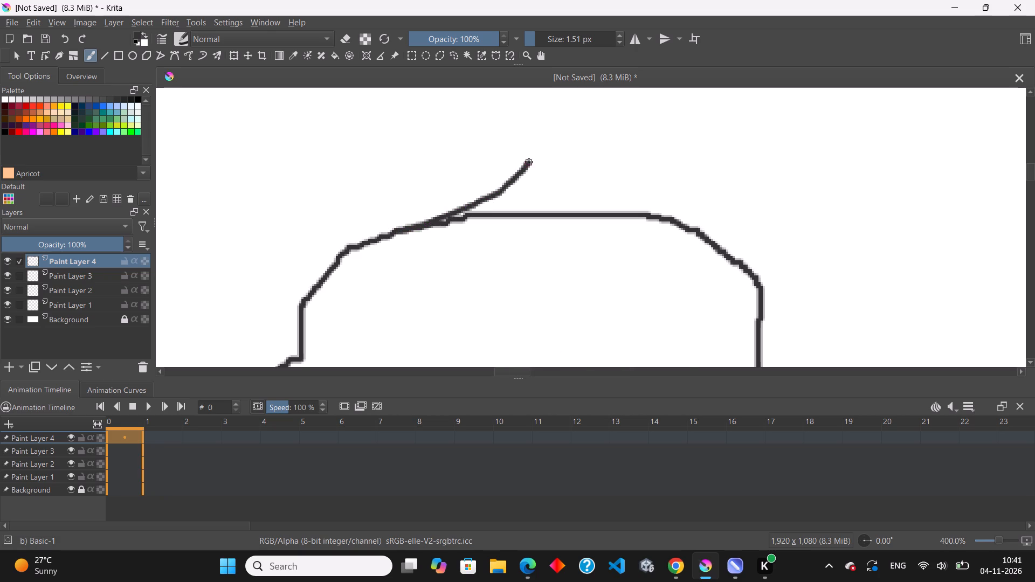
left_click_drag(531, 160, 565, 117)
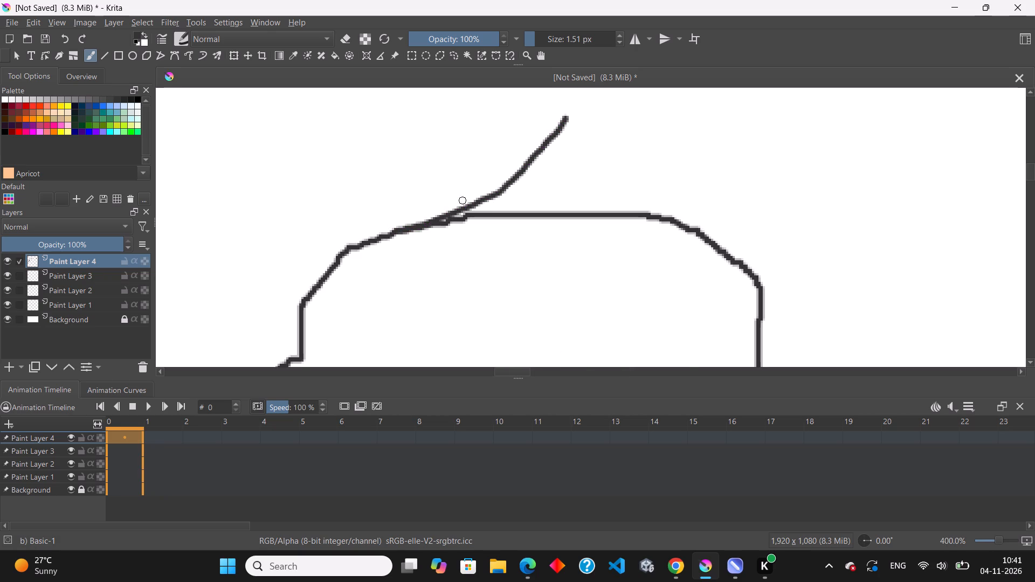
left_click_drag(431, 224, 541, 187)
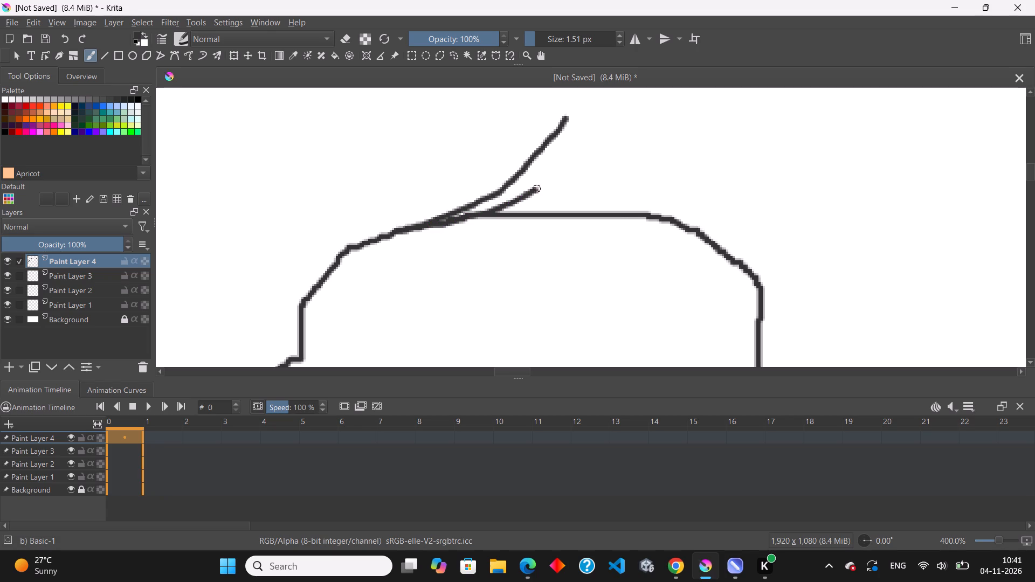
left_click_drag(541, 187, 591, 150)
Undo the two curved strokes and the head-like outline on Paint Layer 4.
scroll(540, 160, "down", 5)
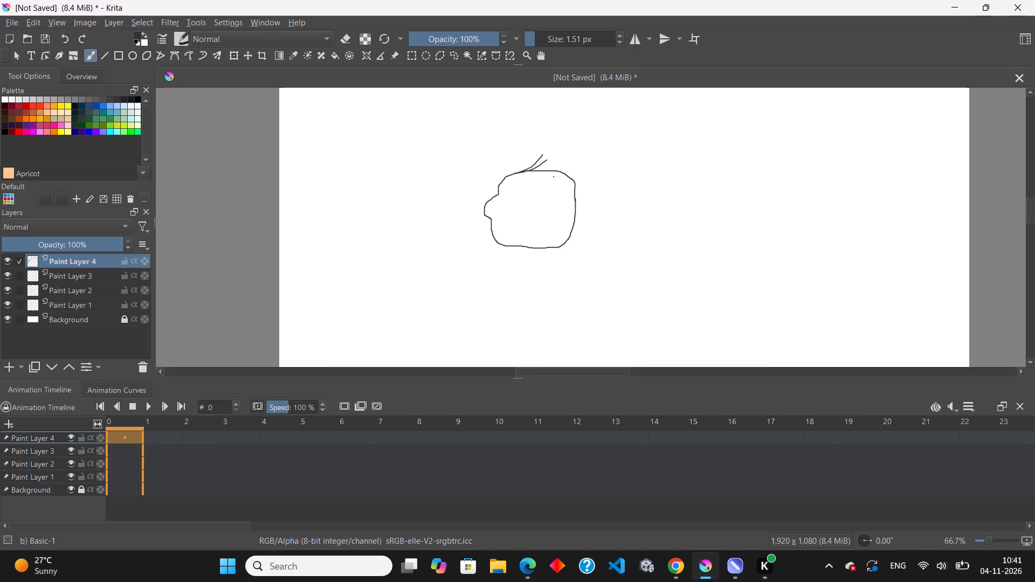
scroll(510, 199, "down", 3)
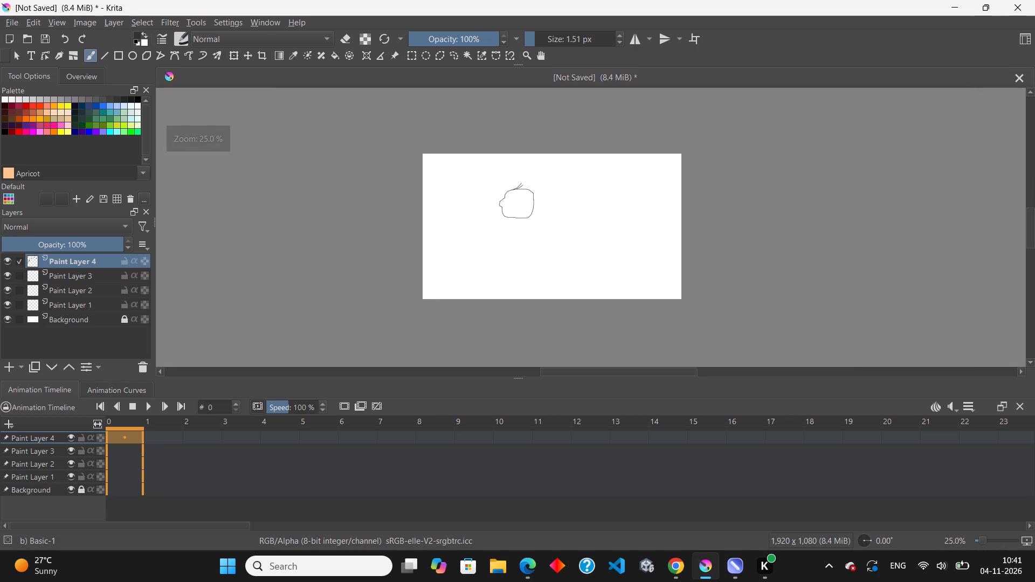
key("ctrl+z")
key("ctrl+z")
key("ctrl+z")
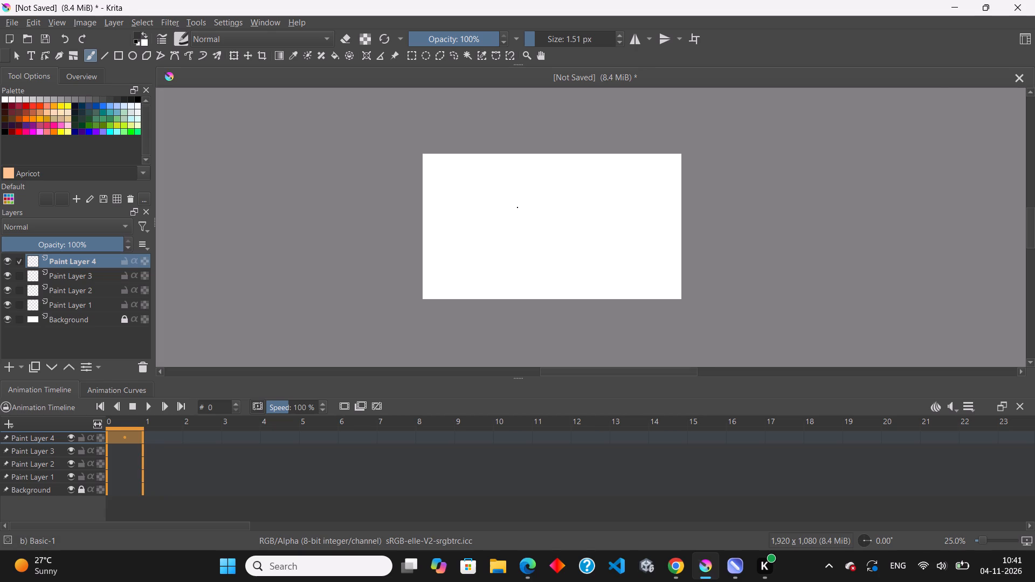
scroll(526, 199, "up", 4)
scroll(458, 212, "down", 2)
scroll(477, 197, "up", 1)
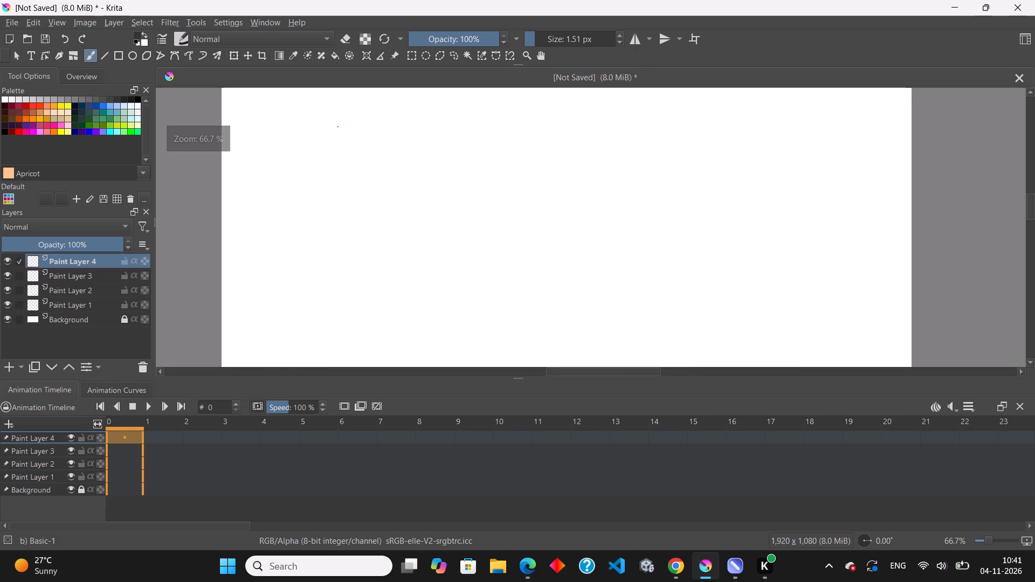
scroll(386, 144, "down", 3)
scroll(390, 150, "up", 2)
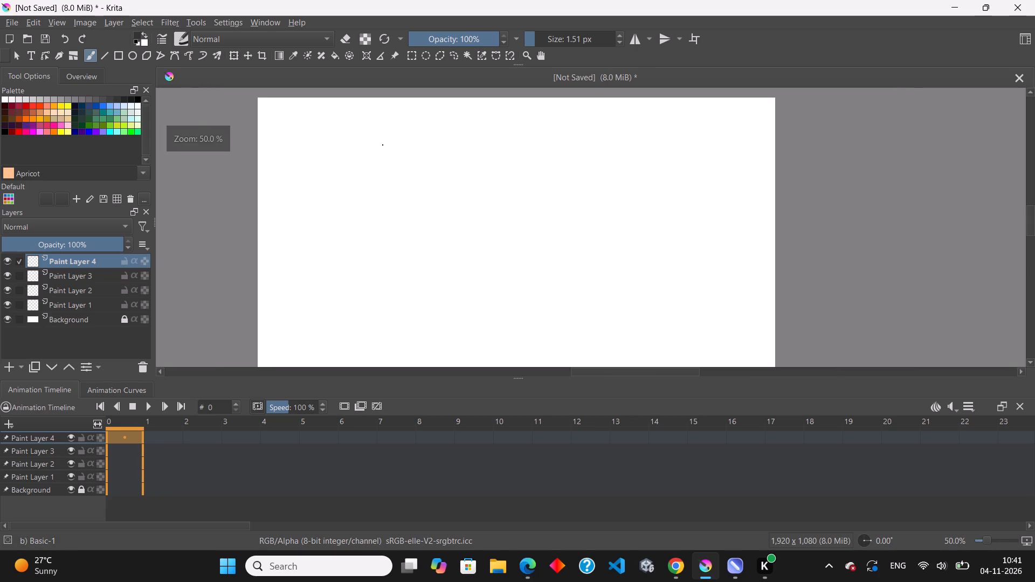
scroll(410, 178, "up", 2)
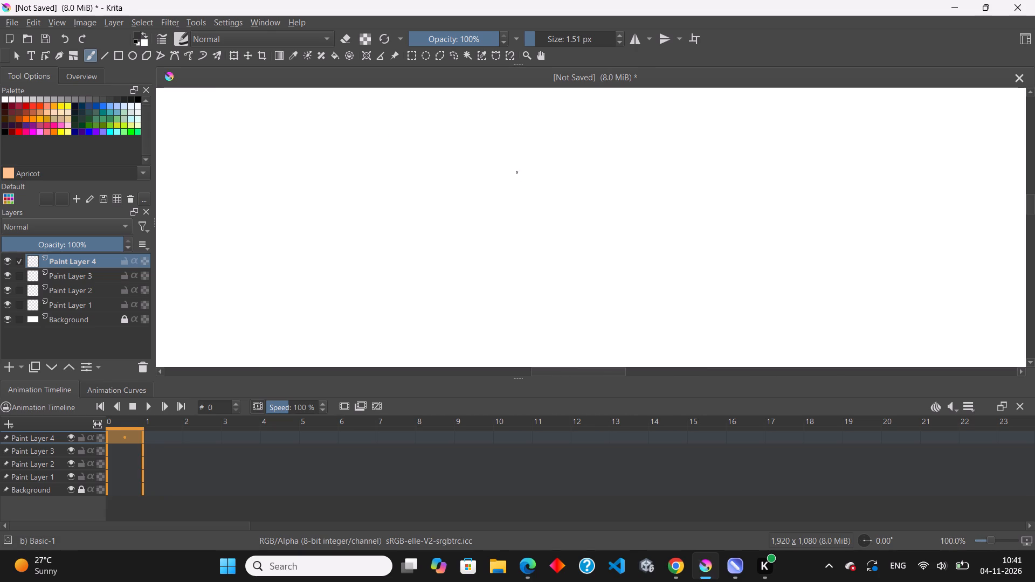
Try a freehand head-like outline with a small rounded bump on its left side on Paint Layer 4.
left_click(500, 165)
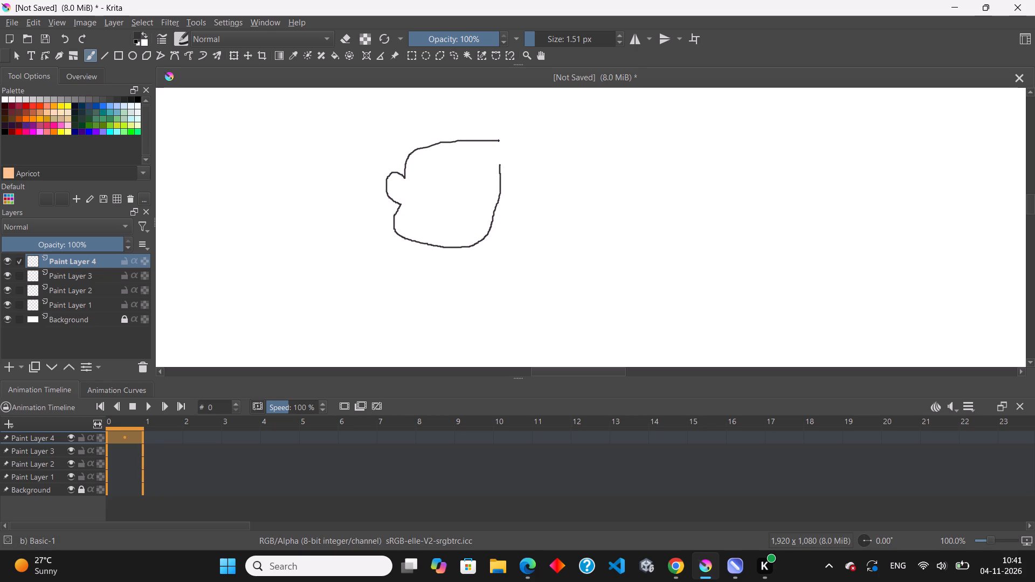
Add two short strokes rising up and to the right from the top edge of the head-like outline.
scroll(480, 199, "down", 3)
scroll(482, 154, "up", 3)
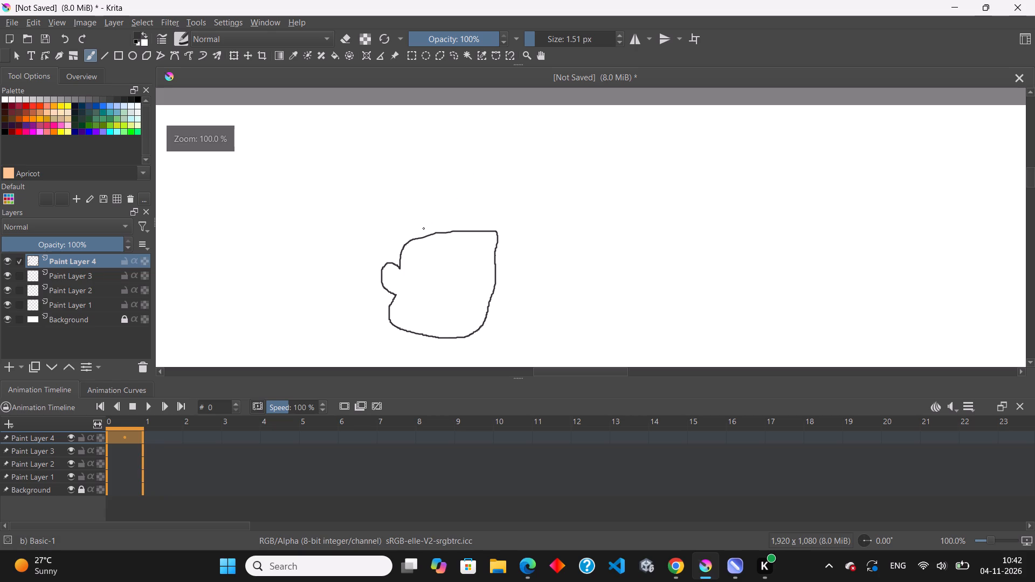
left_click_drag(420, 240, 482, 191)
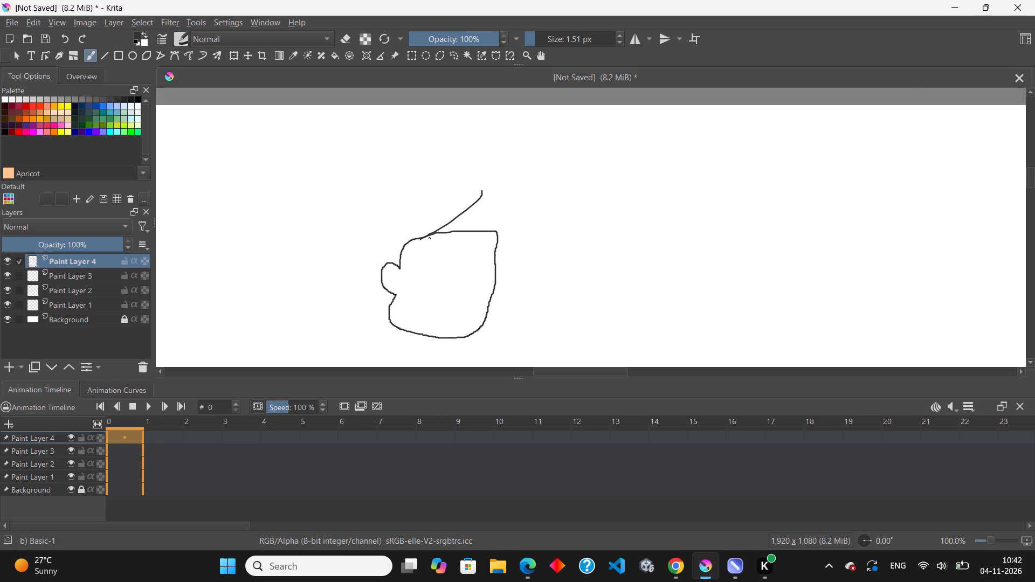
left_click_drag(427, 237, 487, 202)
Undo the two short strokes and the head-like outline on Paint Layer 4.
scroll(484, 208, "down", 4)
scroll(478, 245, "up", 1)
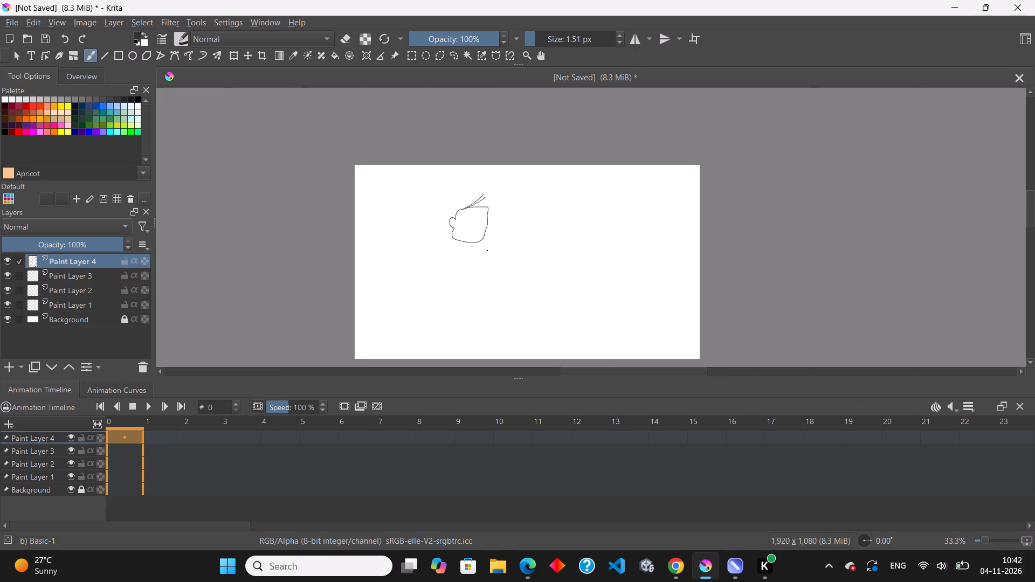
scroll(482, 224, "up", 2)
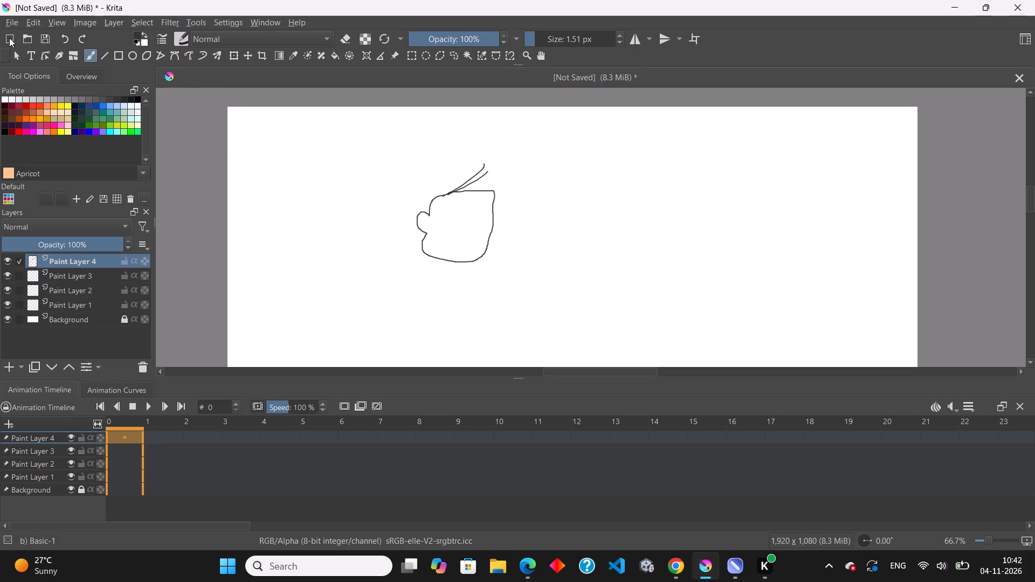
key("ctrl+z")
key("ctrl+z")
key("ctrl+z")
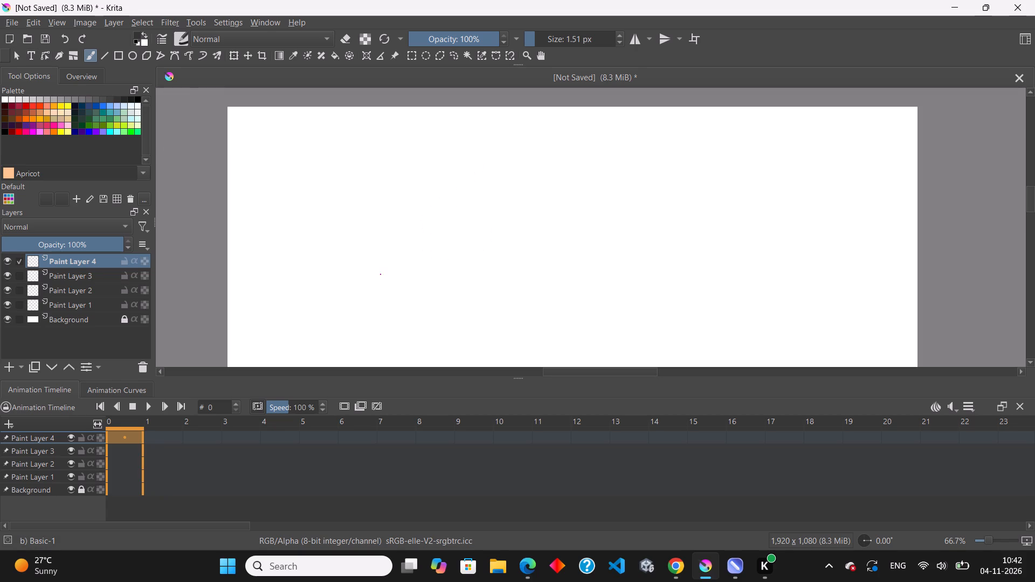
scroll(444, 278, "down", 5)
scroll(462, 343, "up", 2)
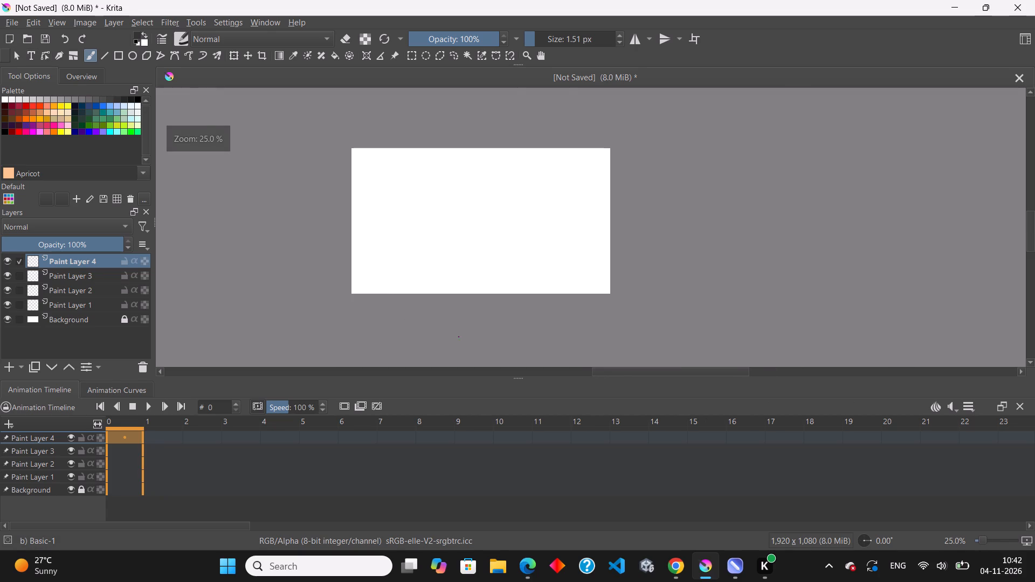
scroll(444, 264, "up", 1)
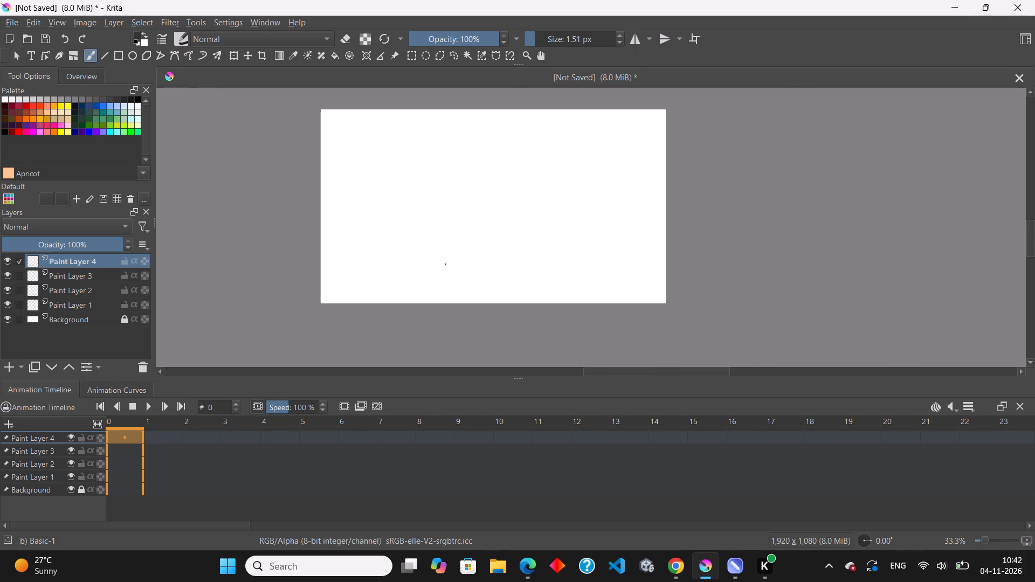
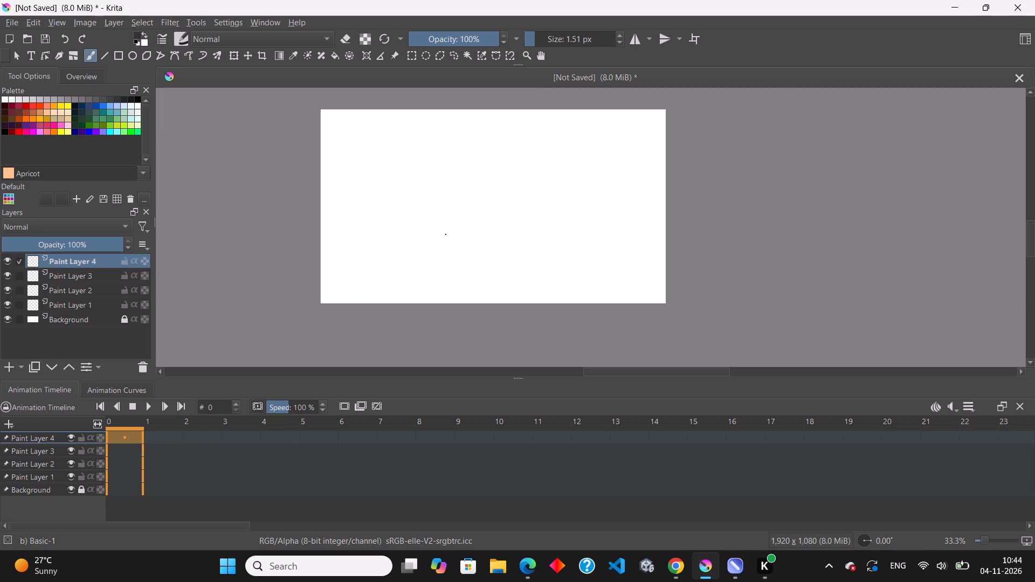
Draw a short, slightly descending freehand stroke on Paint Layer 4.
scroll(422, 188, "up", 2)
scroll(405, 144, "up", 1)
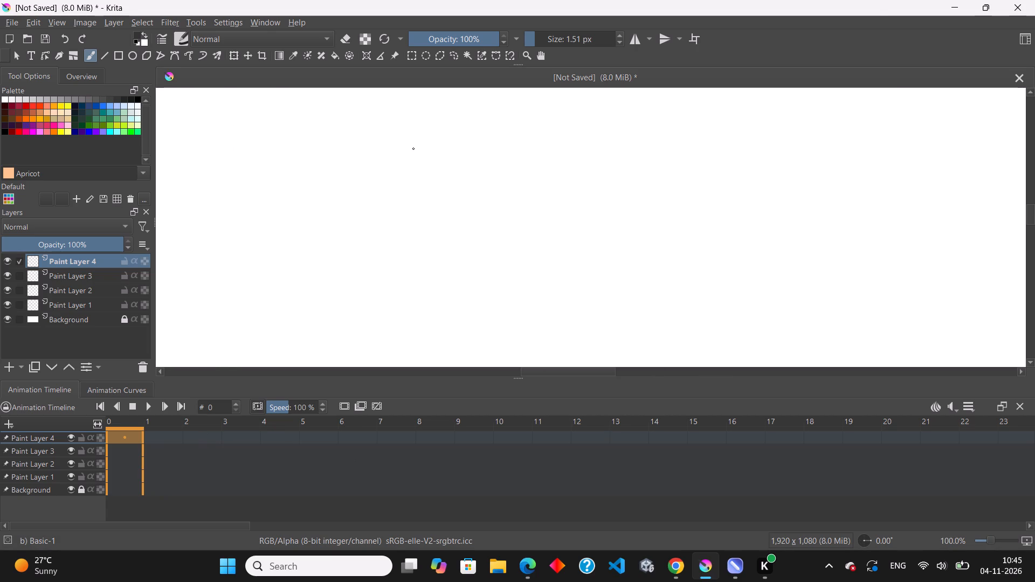
scroll(441, 171, "down", 4)
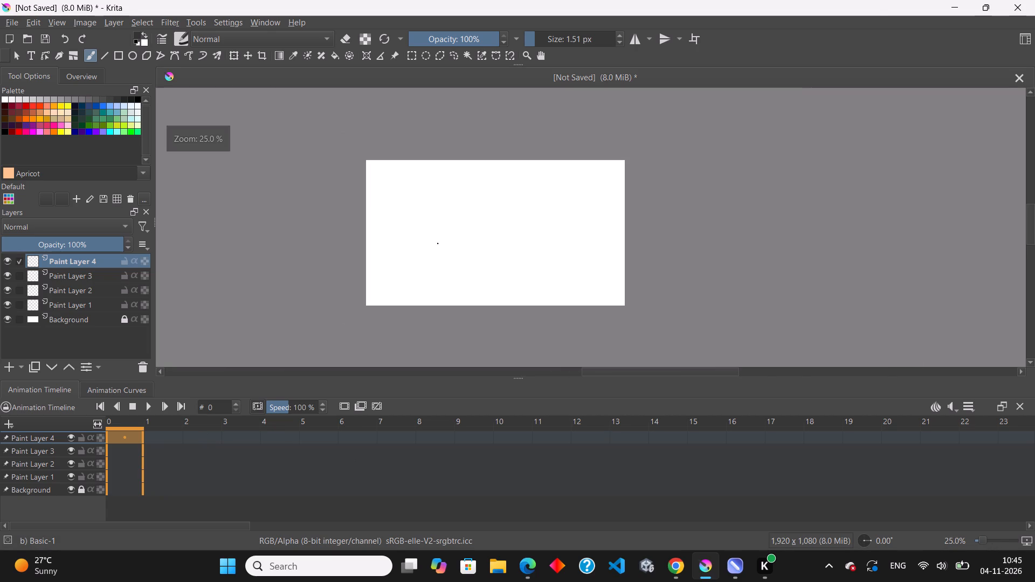
scroll(440, 233, "up", 2)
scroll(442, 169, "up", 2)
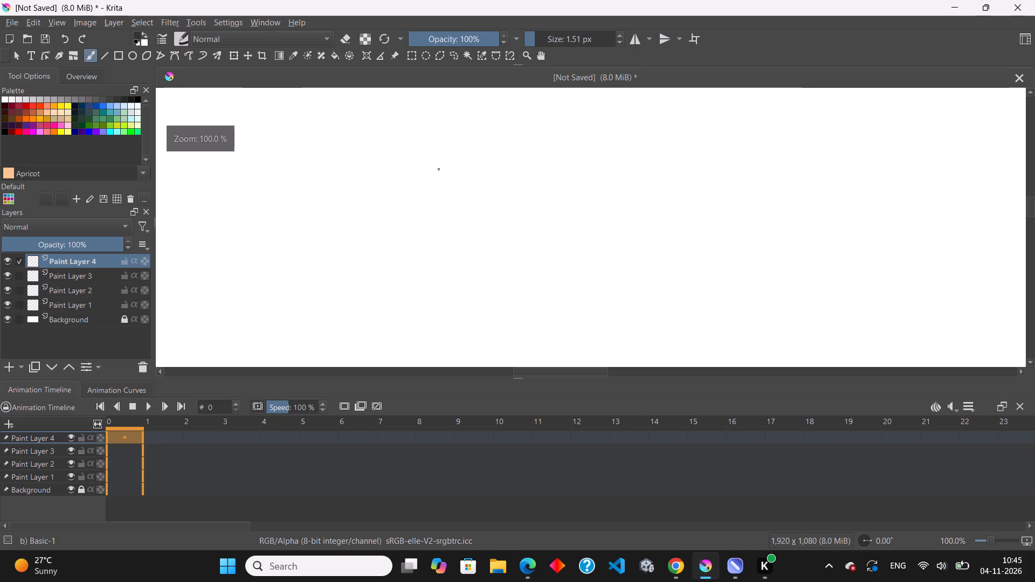
left_click_drag(427, 169, 448, 173)
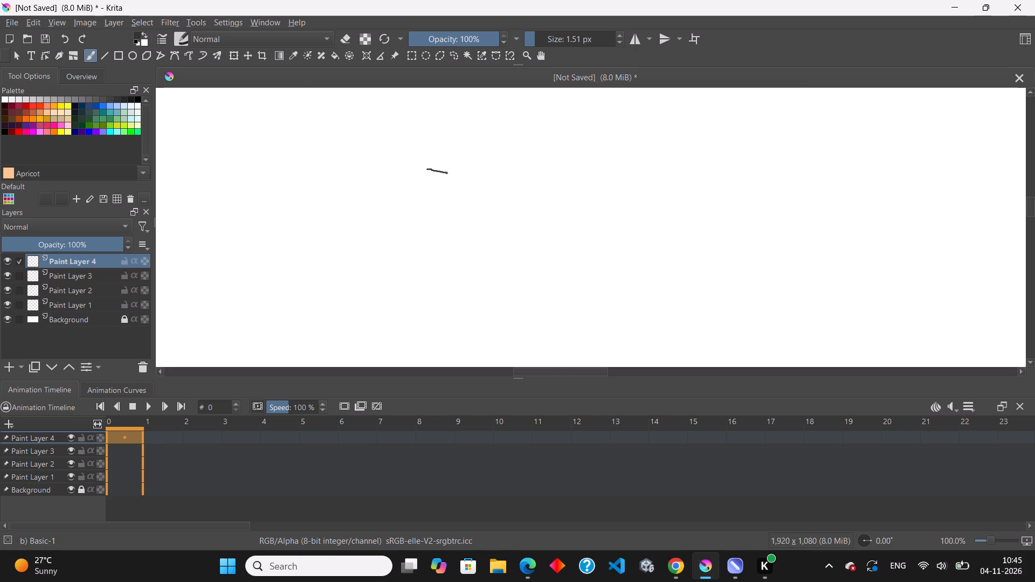
left_click_drag(448, 173, 454, 173)
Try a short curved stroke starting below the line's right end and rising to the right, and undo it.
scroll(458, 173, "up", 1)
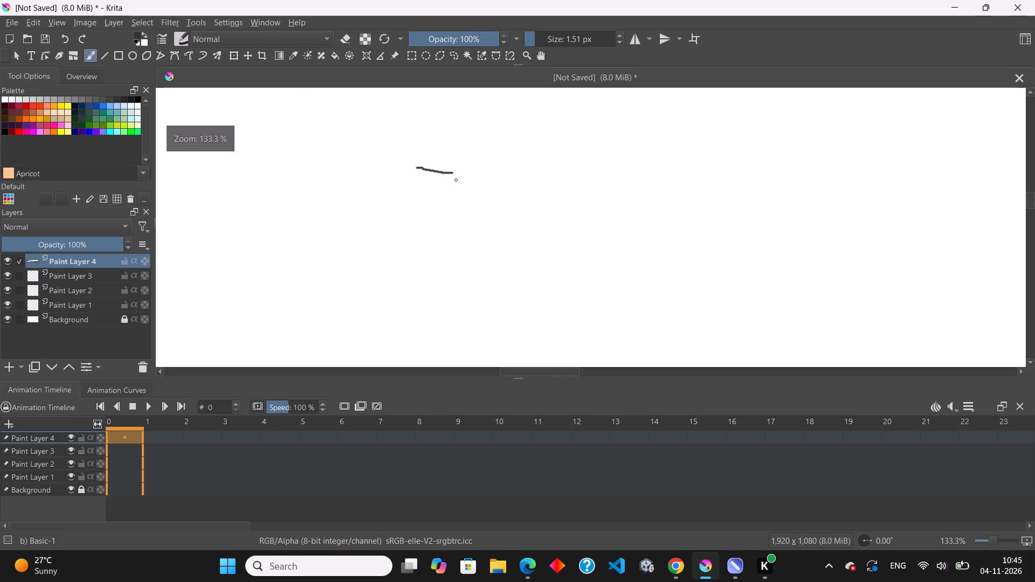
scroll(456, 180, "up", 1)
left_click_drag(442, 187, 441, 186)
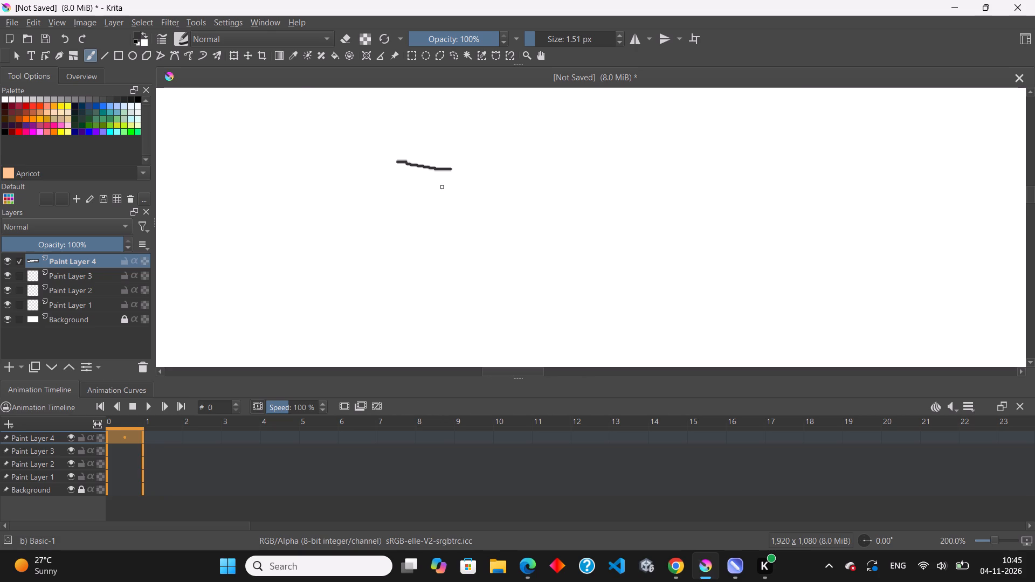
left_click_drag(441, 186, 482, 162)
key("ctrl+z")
Draw a closed freehand oval just below the right end of the short stroke.
scroll(450, 172, "up", 3)
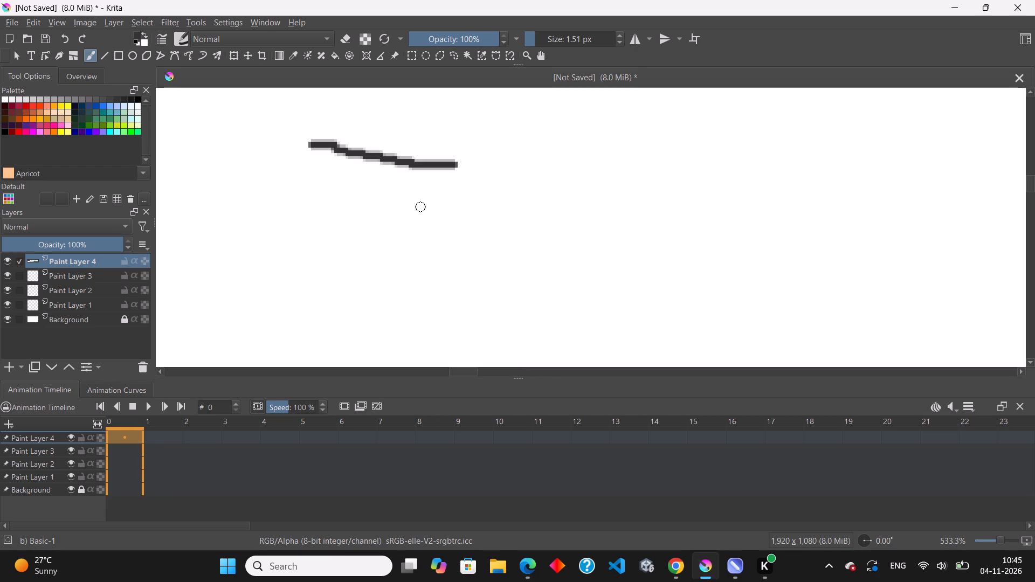
left_click(406, 206)
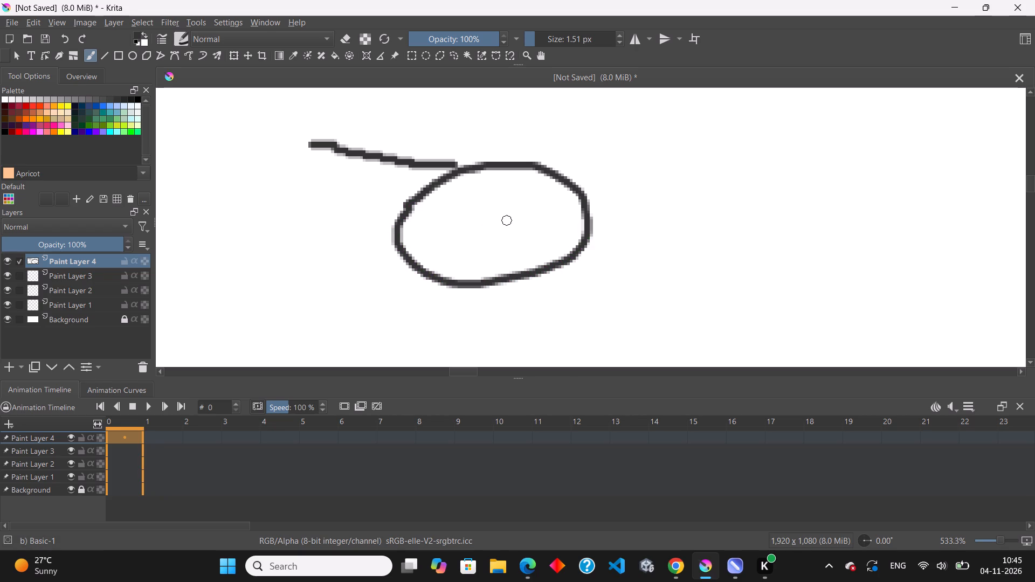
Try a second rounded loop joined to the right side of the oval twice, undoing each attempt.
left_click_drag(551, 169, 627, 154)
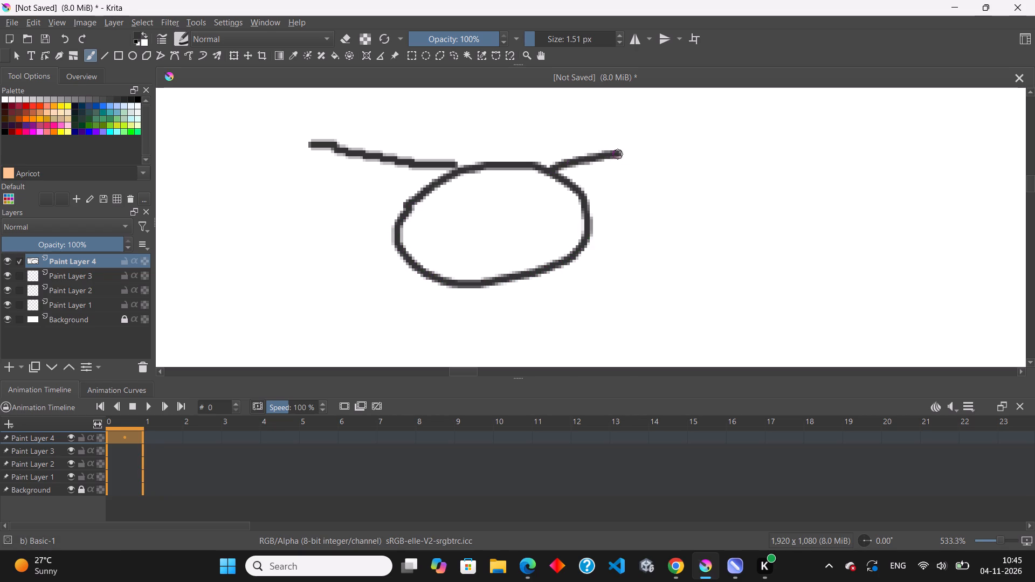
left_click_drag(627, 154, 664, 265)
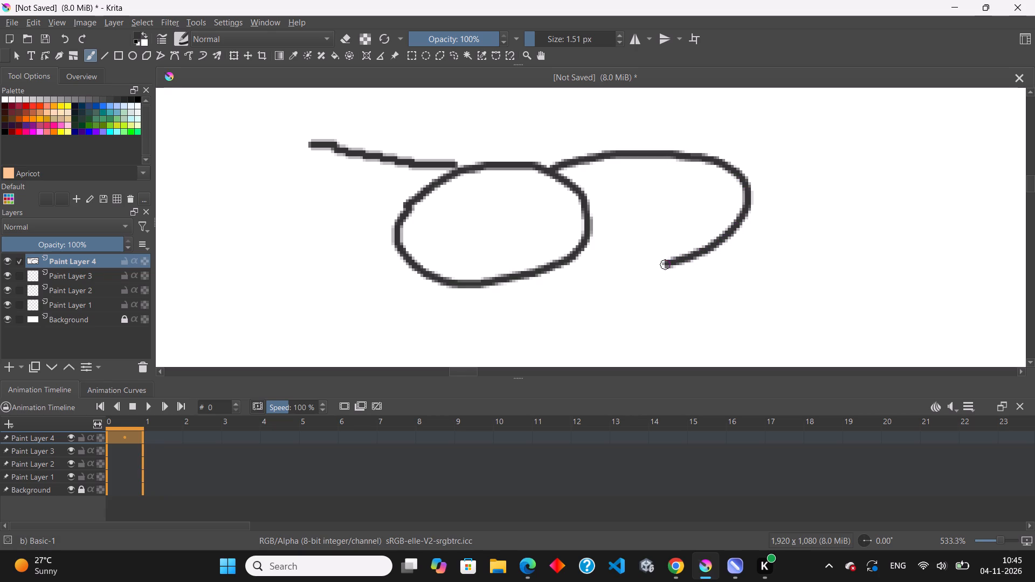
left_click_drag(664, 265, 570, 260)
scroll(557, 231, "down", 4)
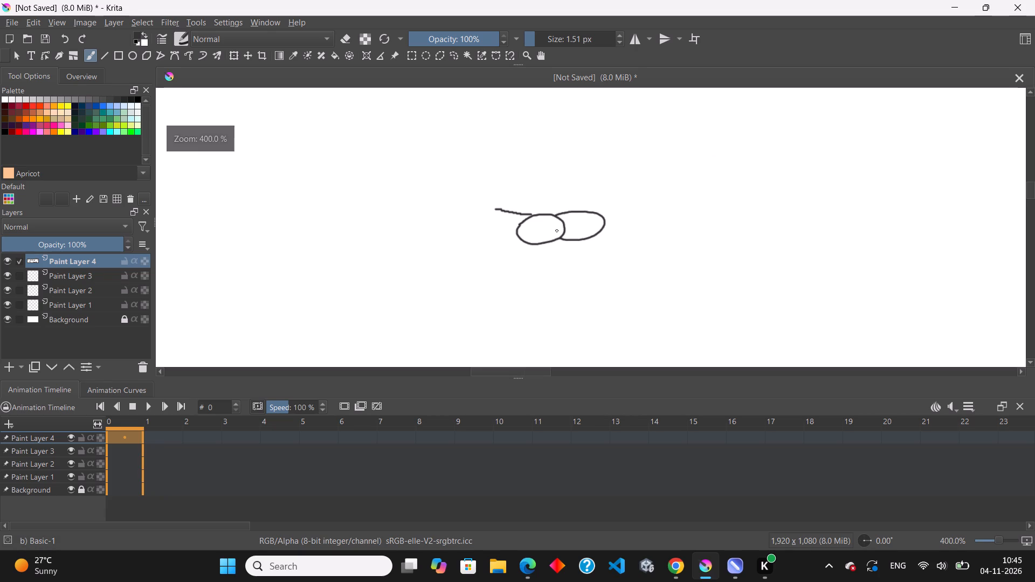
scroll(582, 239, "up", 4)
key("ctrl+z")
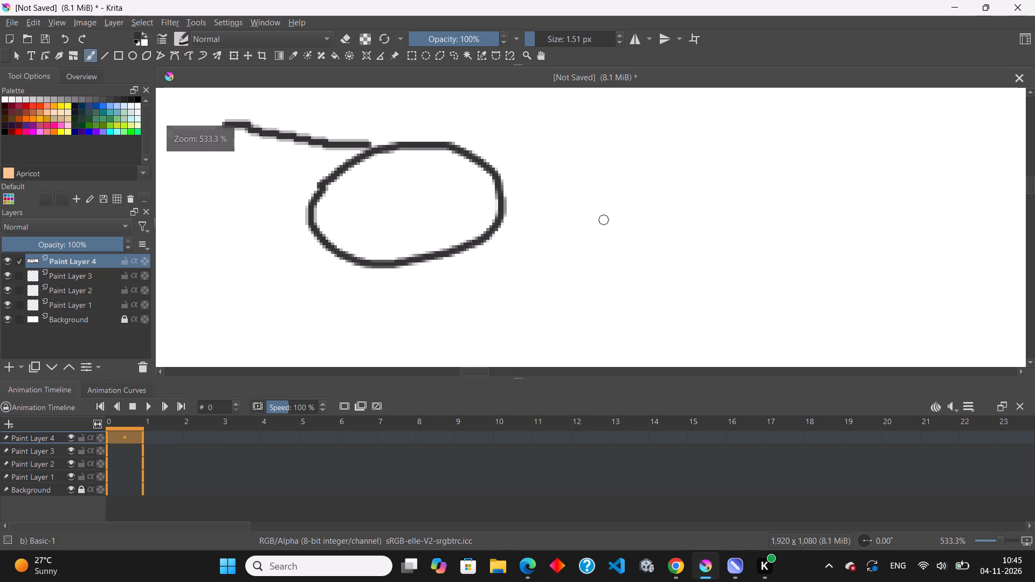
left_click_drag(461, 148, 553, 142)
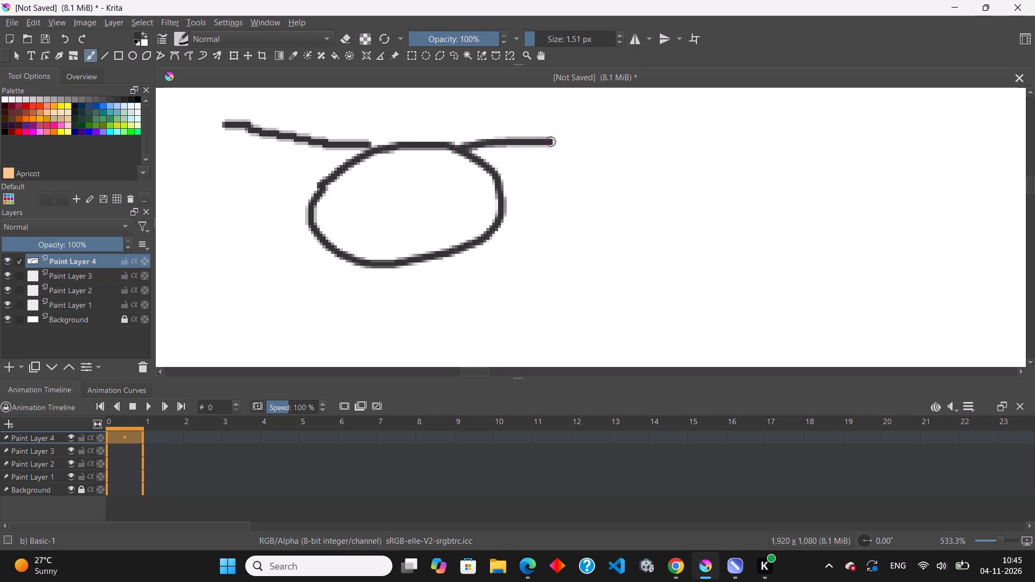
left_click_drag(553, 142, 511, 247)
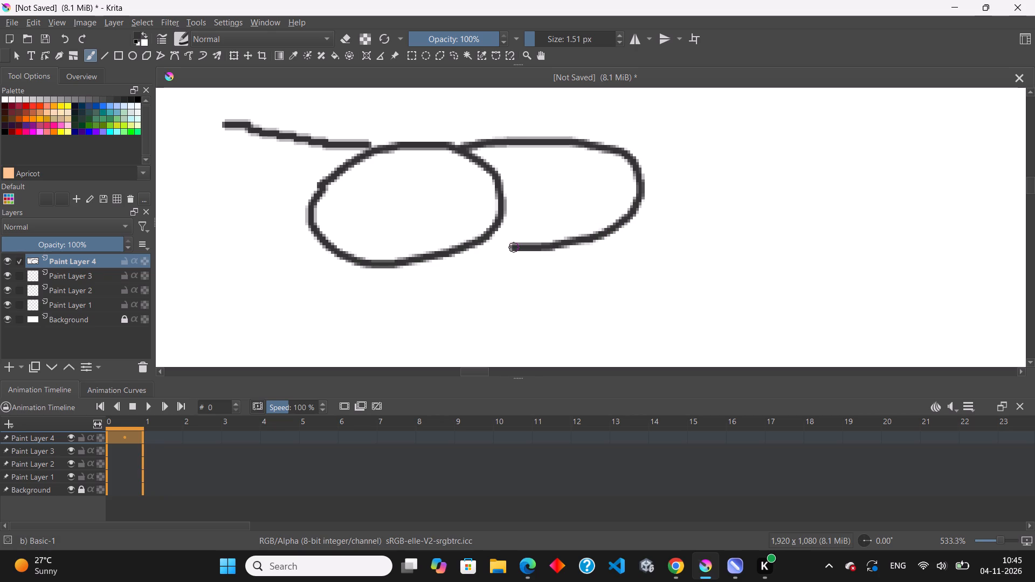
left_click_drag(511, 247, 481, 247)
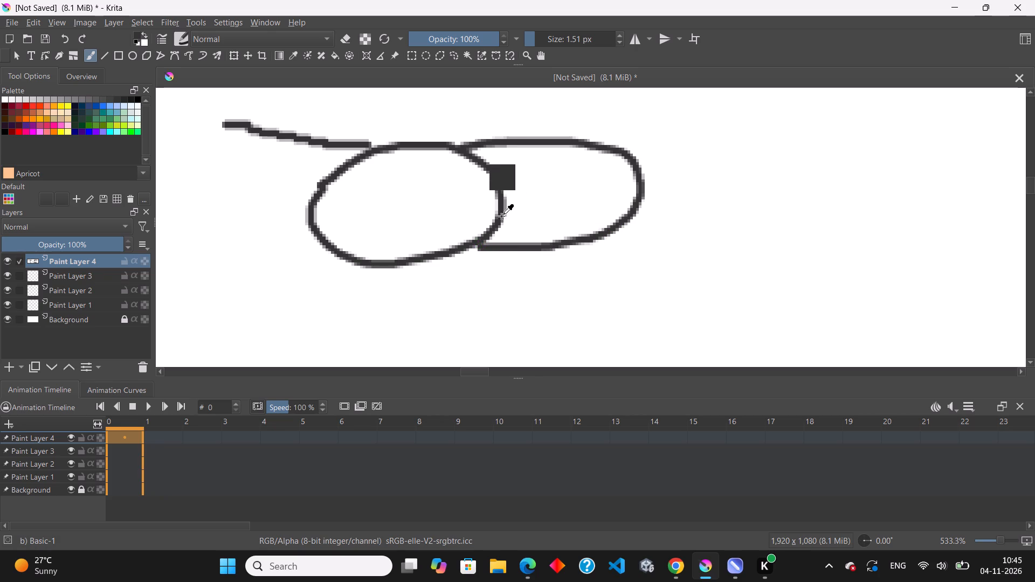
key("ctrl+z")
Draw a second rounded loop from the oval's top right around to its lower right edge.
scroll(482, 158, "up", 1)
left_click_drag(450, 143, 498, 142)
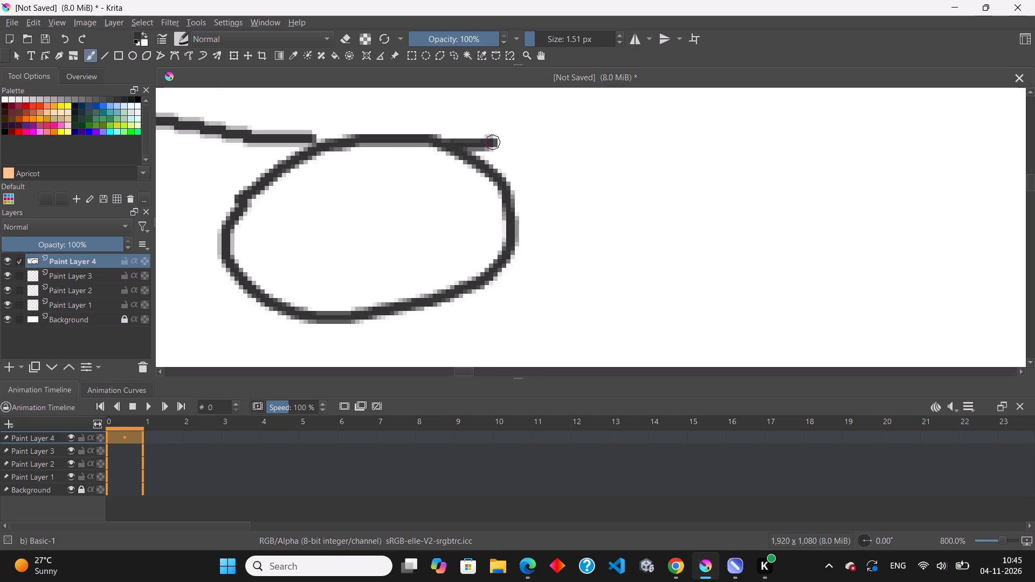
left_click_drag(498, 142, 696, 246)
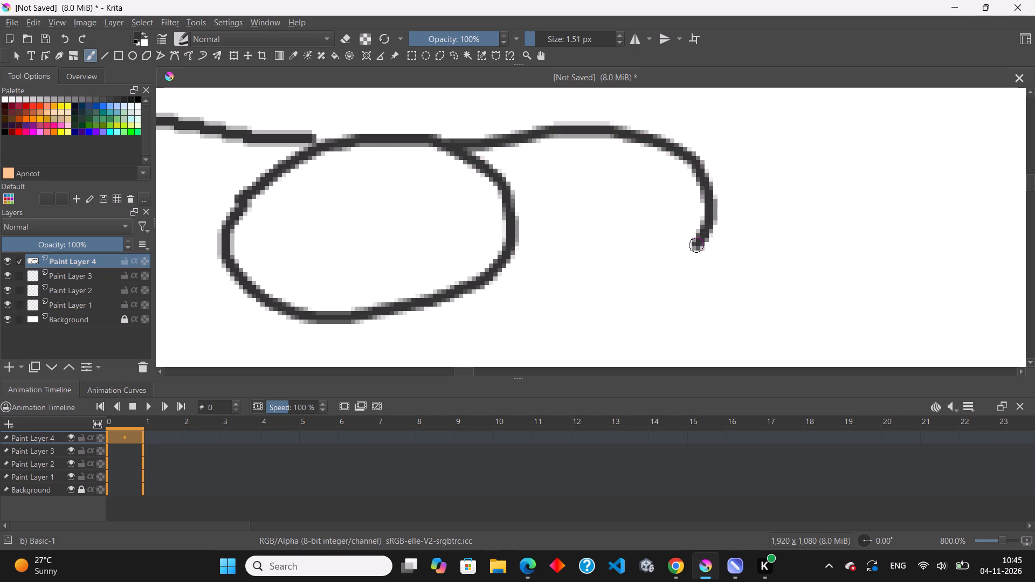
left_click_drag(696, 246, 551, 297)
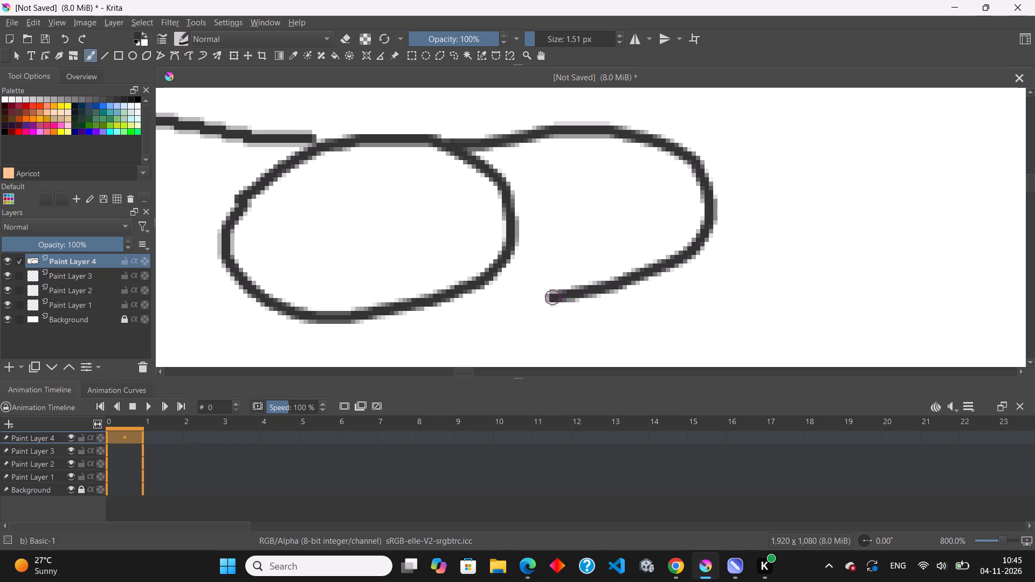
left_click_drag(551, 297, 479, 290)
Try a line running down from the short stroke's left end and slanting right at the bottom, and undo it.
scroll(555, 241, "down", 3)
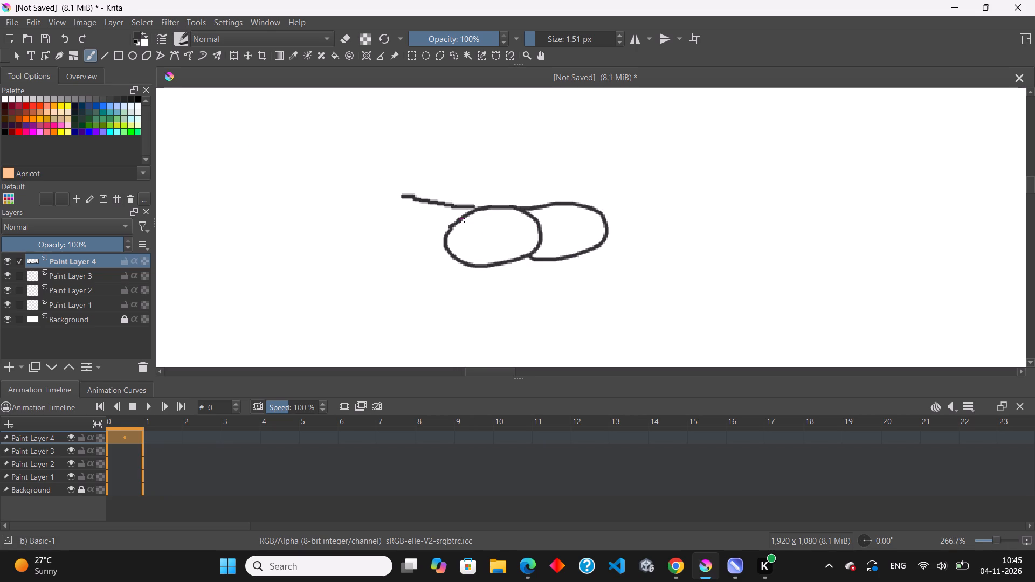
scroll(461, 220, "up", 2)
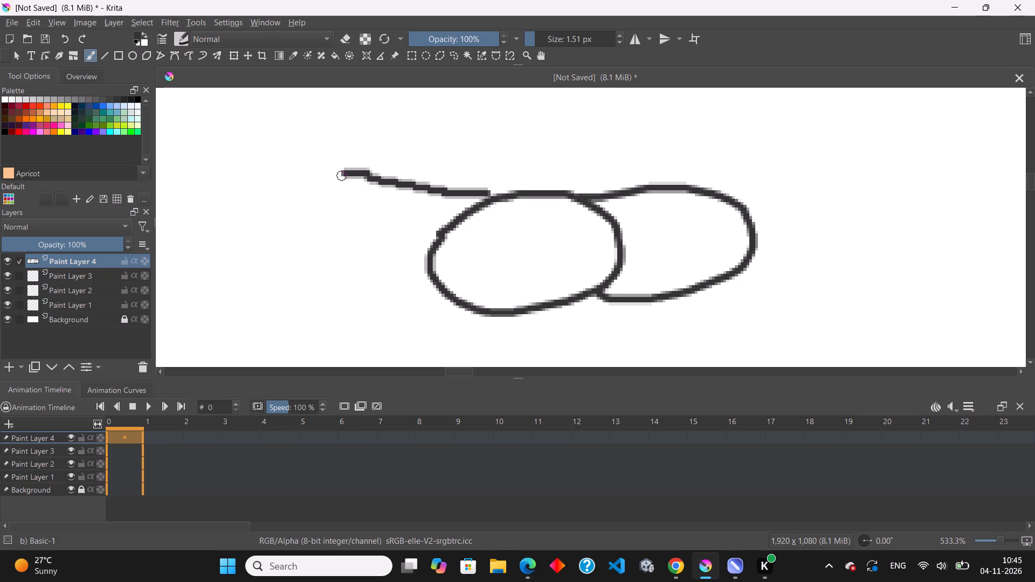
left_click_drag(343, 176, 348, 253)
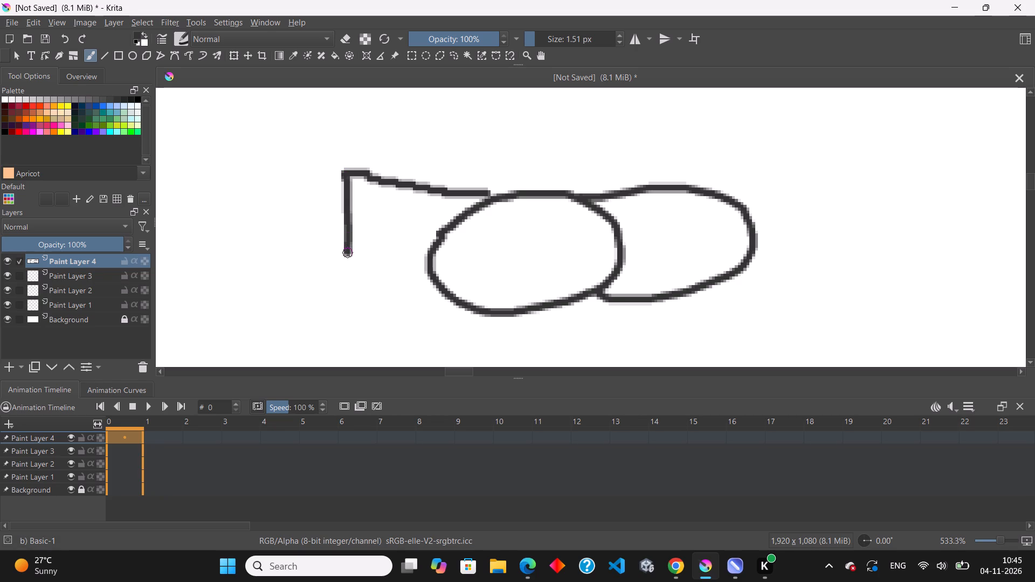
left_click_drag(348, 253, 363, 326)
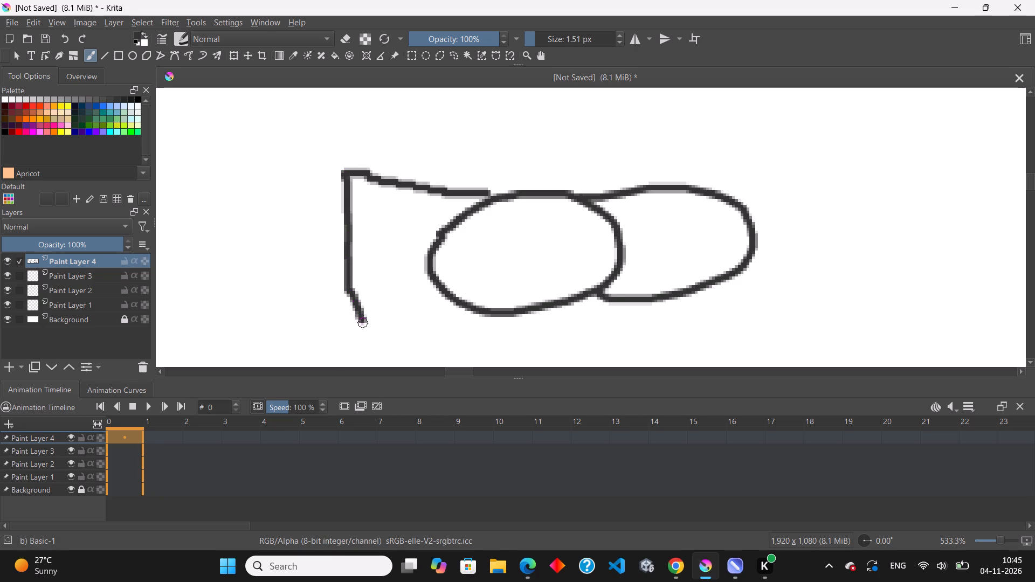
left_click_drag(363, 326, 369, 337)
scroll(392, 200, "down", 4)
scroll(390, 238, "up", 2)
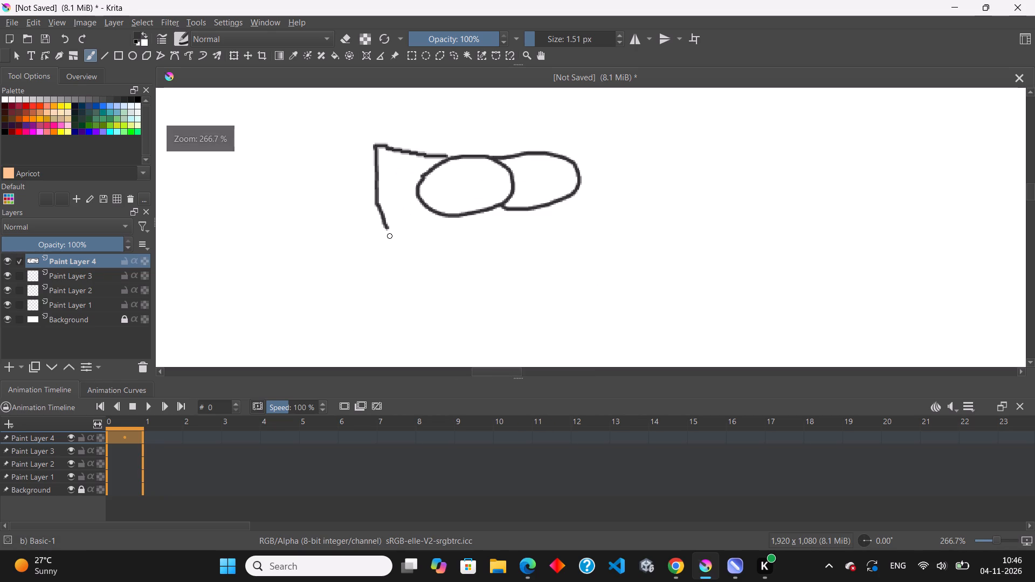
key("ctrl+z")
Draw a line down from the short stroke's left end, curving slightly to the right at the bottom.
scroll(371, 199, "up", 2)
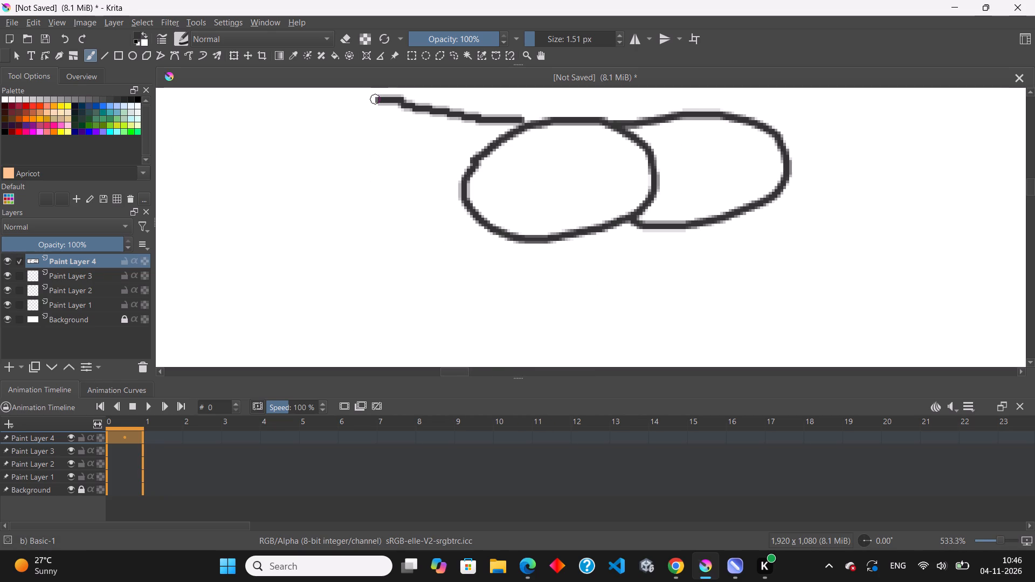
left_click_drag(376, 99, 383, 252)
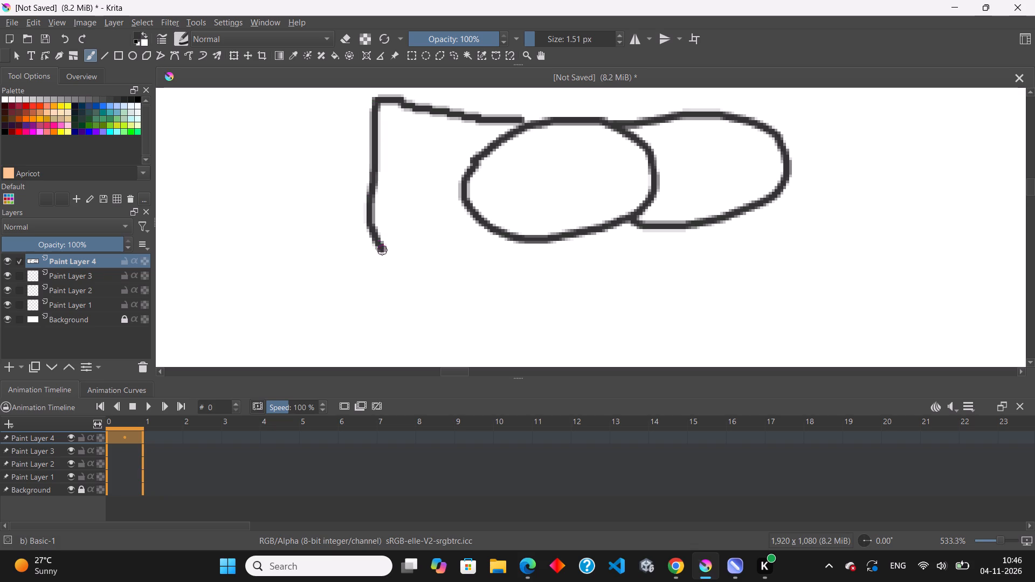
left_click_drag(383, 252, 384, 255)
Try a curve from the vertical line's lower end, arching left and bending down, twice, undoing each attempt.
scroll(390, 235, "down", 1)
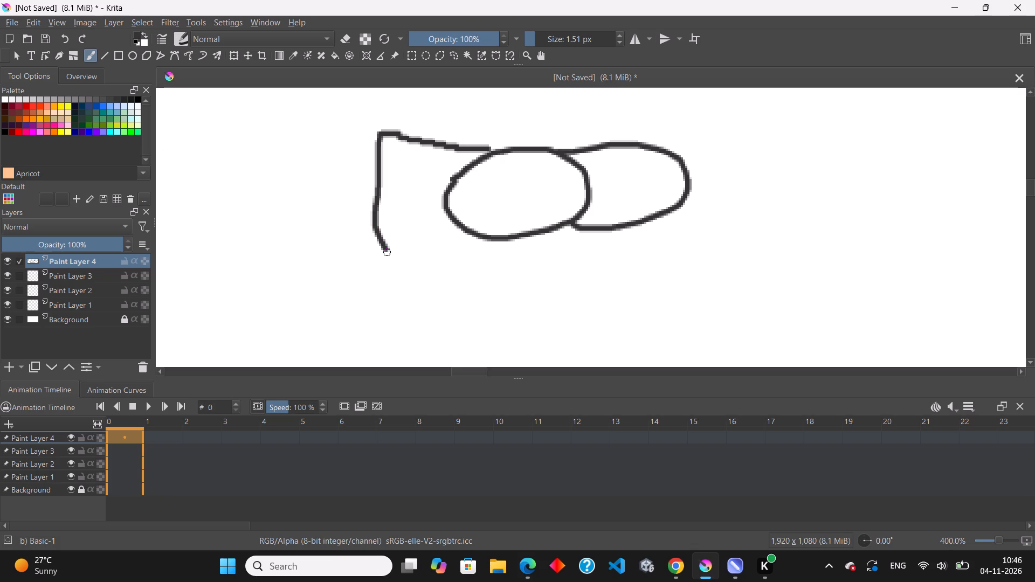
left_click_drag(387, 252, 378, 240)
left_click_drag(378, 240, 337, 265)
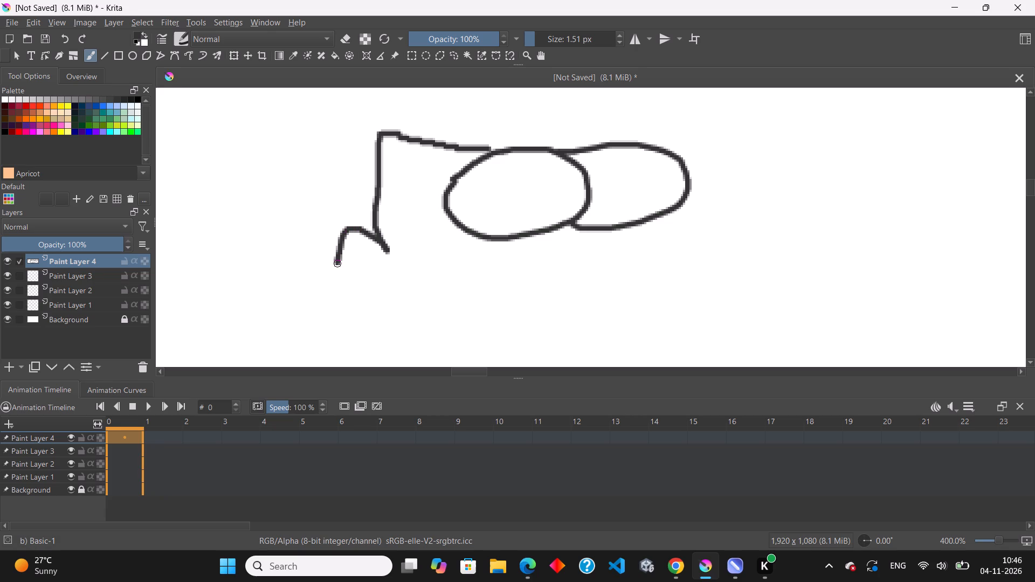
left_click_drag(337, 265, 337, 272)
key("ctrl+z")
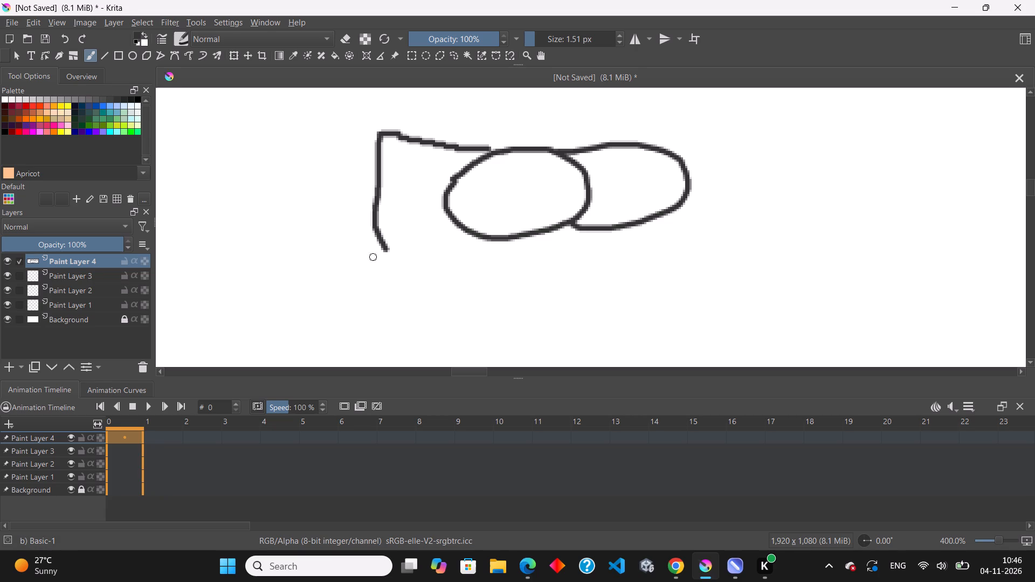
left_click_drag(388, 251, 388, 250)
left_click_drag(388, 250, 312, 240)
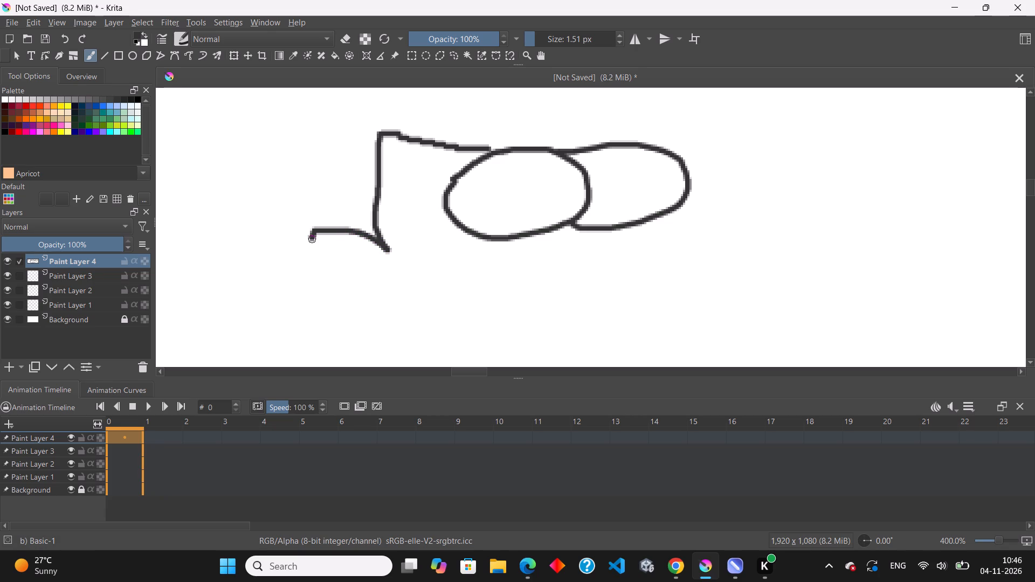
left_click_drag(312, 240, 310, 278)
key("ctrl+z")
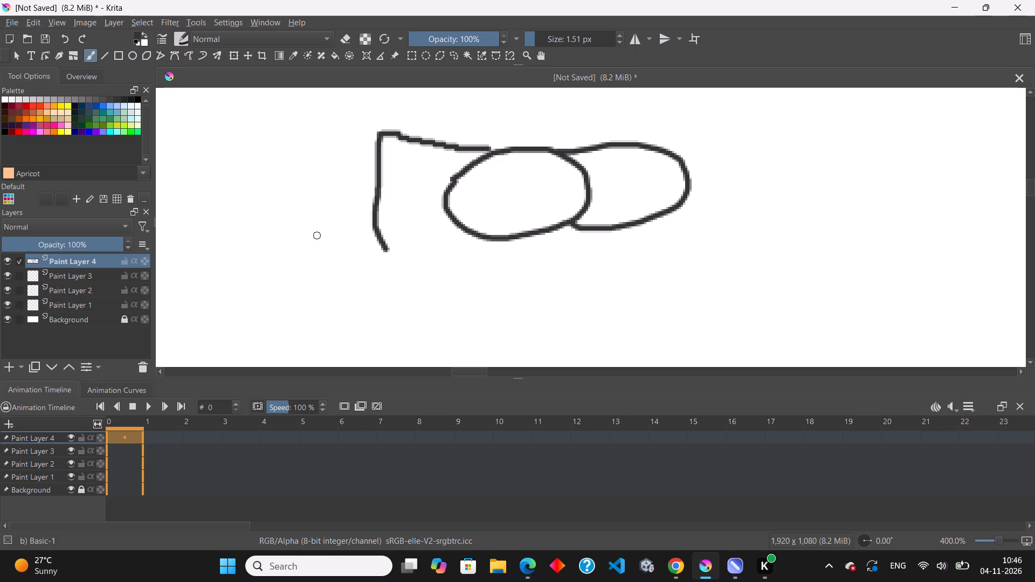
Draw a rounded ear-like loop from the vertical line's lower end, arching out and back underneath, with a short upturned stroke at its end.
left_click_drag(387, 252, 336, 227)
left_click_drag(336, 227, 330, 293)
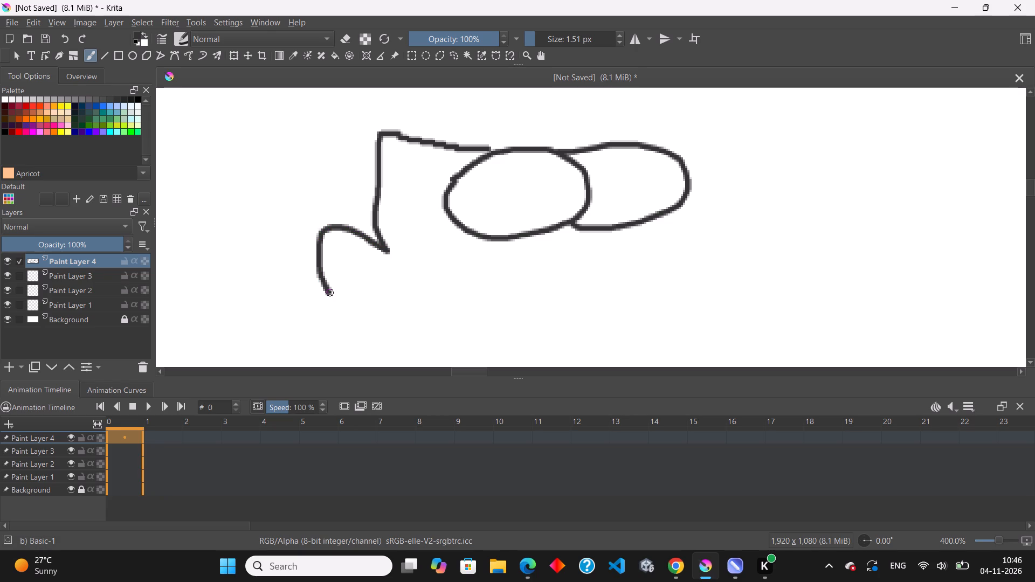
left_click_drag(330, 293, 383, 307)
left_click_drag(383, 307, 387, 310)
scroll(387, 302, "up", 2)
left_click_drag(370, 304, 408, 291)
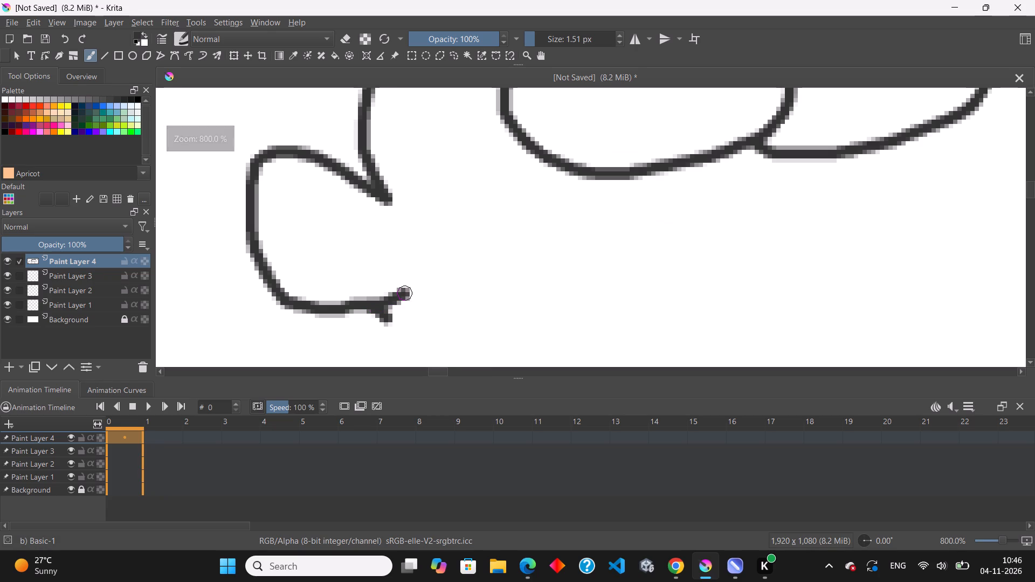
left_click_drag(408, 291, 409, 290)
Draw a jaw line from the bottom of the ear, slanting down and curving out to the chin.
scroll(343, 187, "down", 4)
scroll(350, 231, "up", 1)
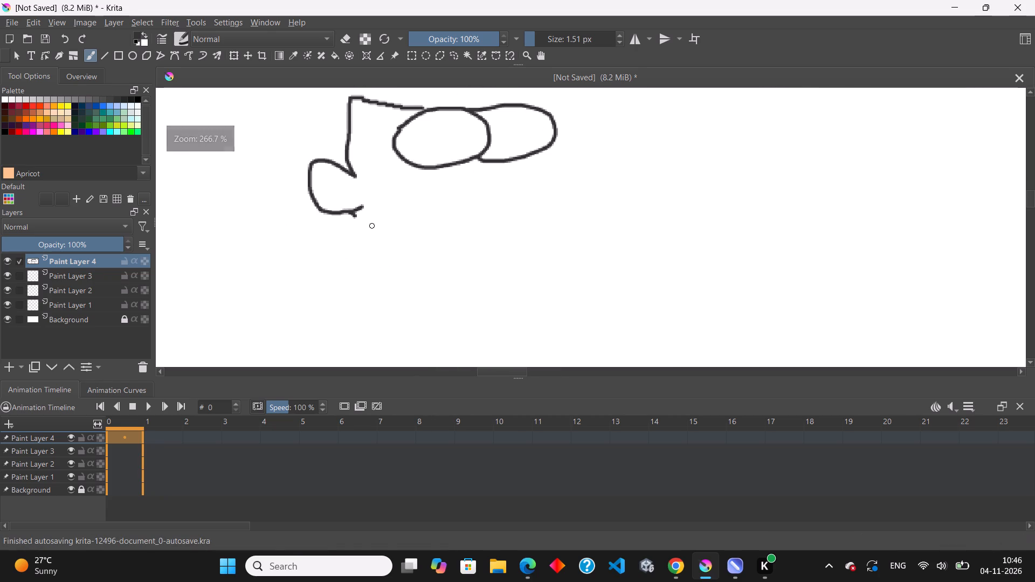
left_click_drag(354, 216, 375, 243)
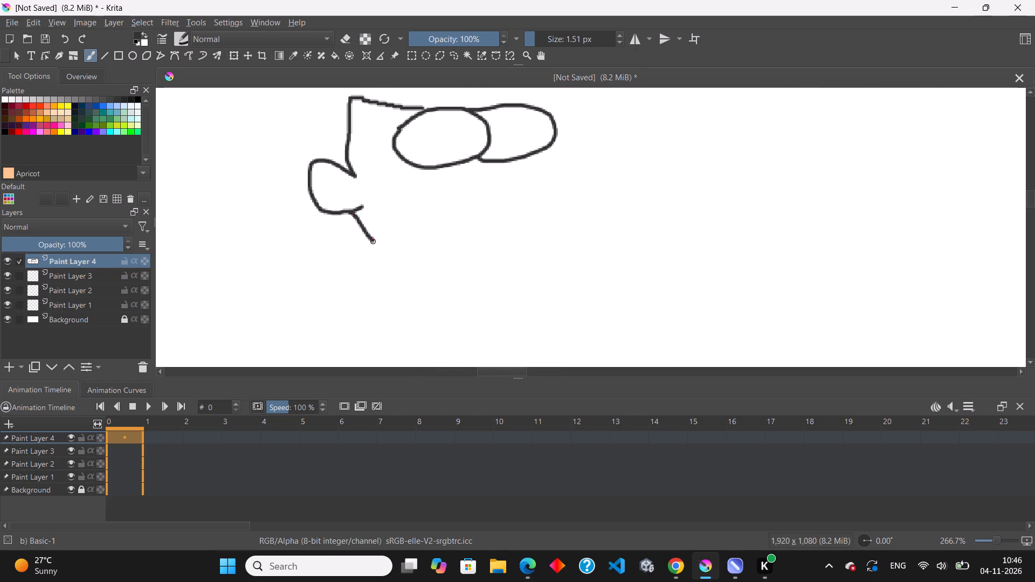
left_click_drag(375, 243, 534, 335)
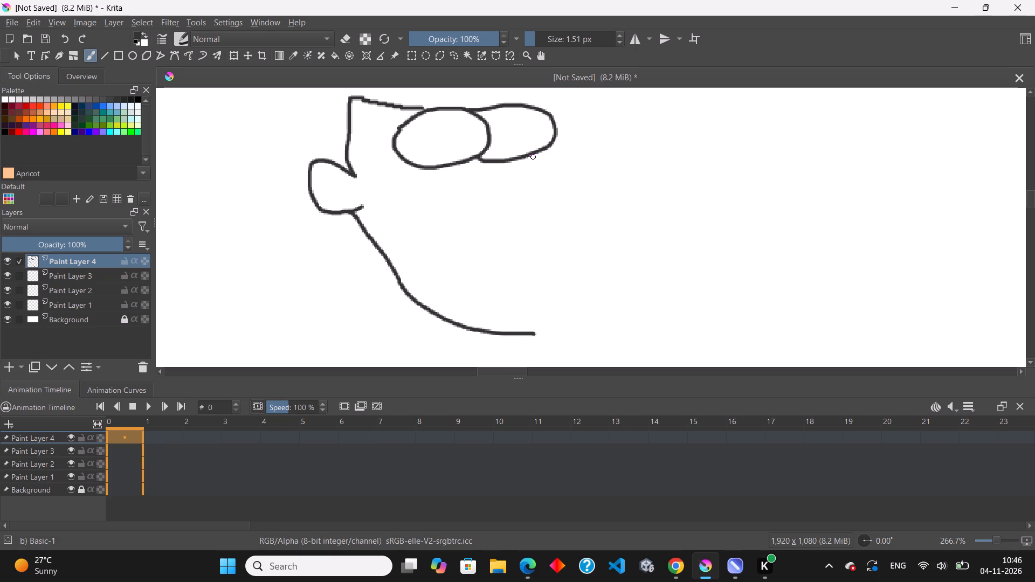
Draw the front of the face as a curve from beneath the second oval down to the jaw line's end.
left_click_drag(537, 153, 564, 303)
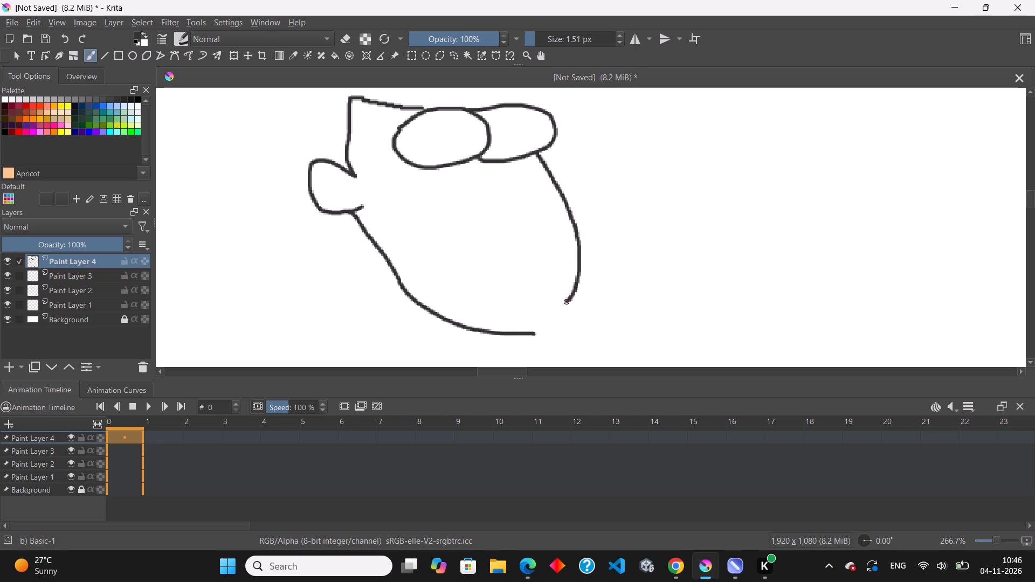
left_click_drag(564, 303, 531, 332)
Draw a forehead line up from the second oval, continuing as jagged hair over the head and behind the ear to the jaw.
scroll(488, 241, "down", 4)
scroll(506, 251, "up", 3)
scroll(506, 251, "down", 2)
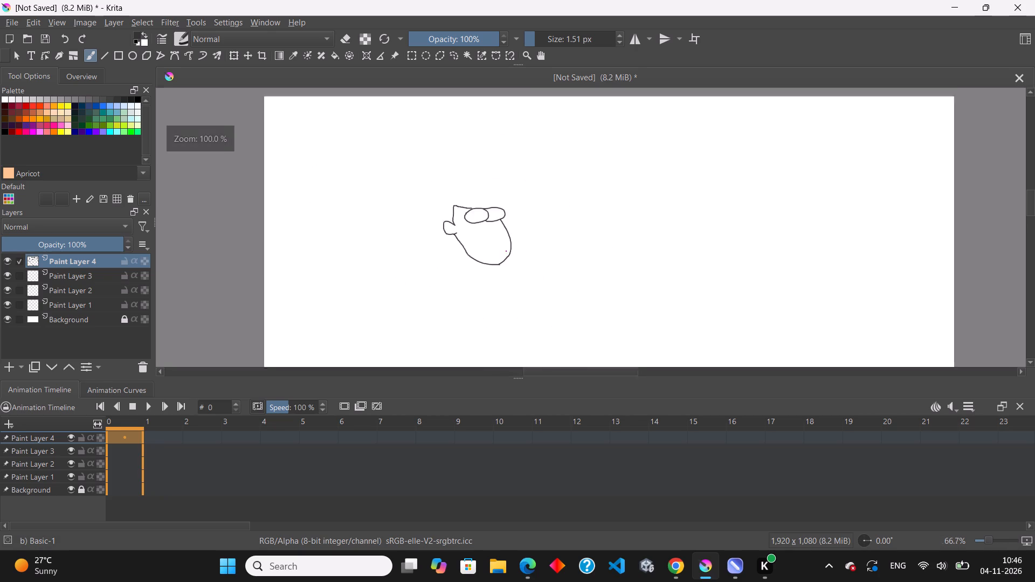
scroll(506, 251, "down", 6)
scroll(504, 286, "up", 2)
scroll(505, 207, "up", 2)
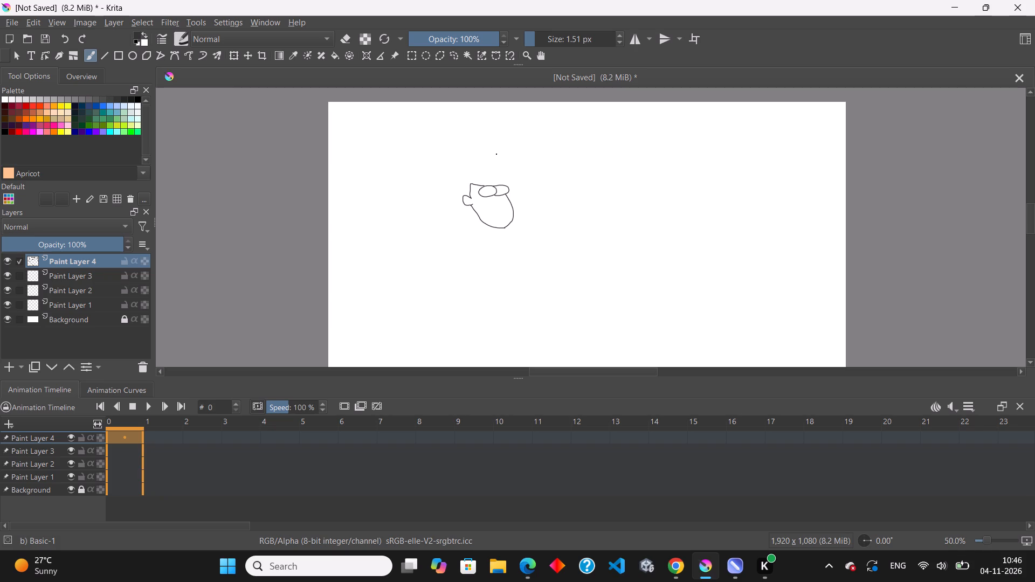
scroll(515, 182, "up", 4)
left_click_drag(477, 195, 450, 139)
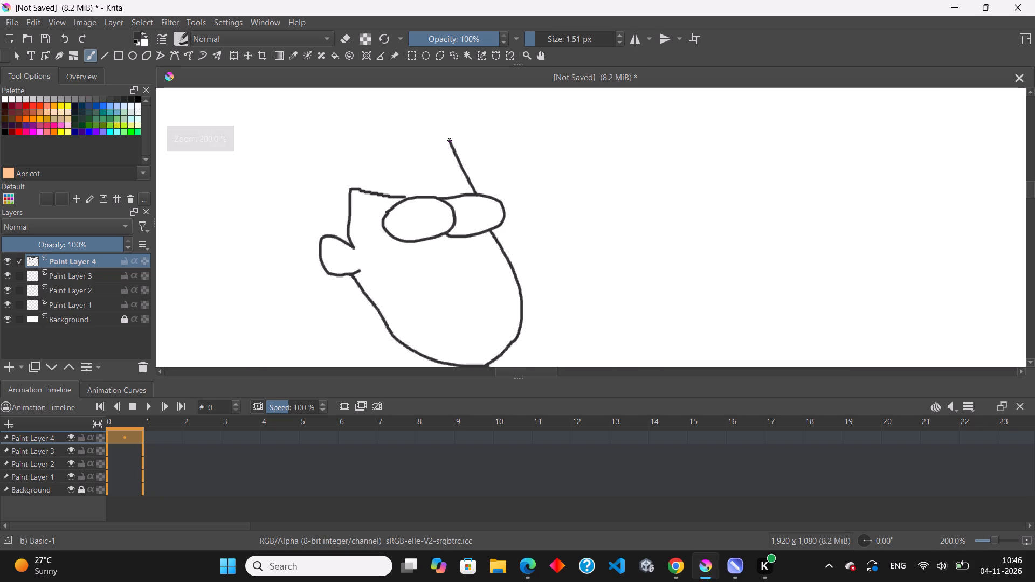
left_click_drag(450, 139, 321, 167)
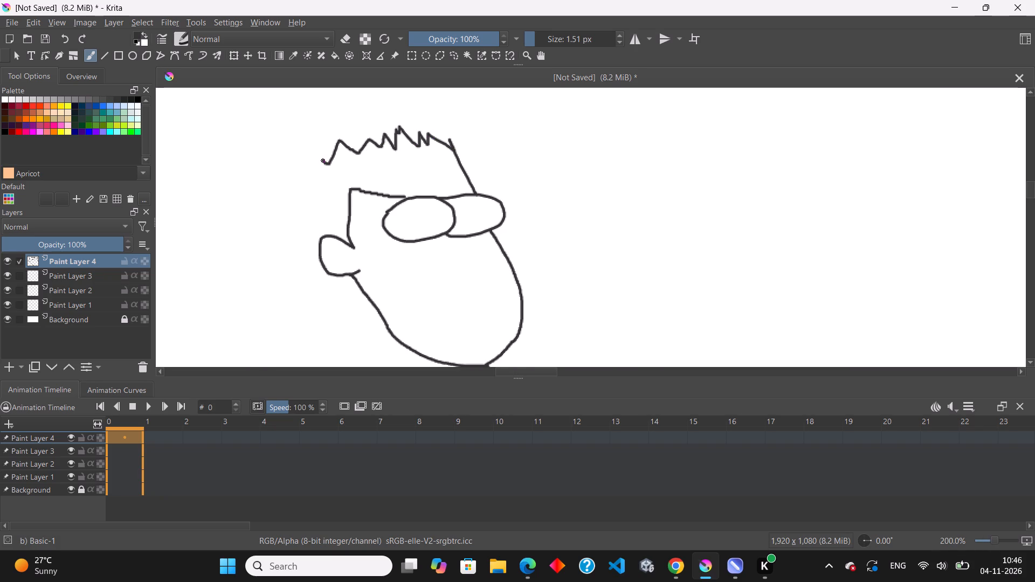
left_click_drag(321, 167, 348, 324)
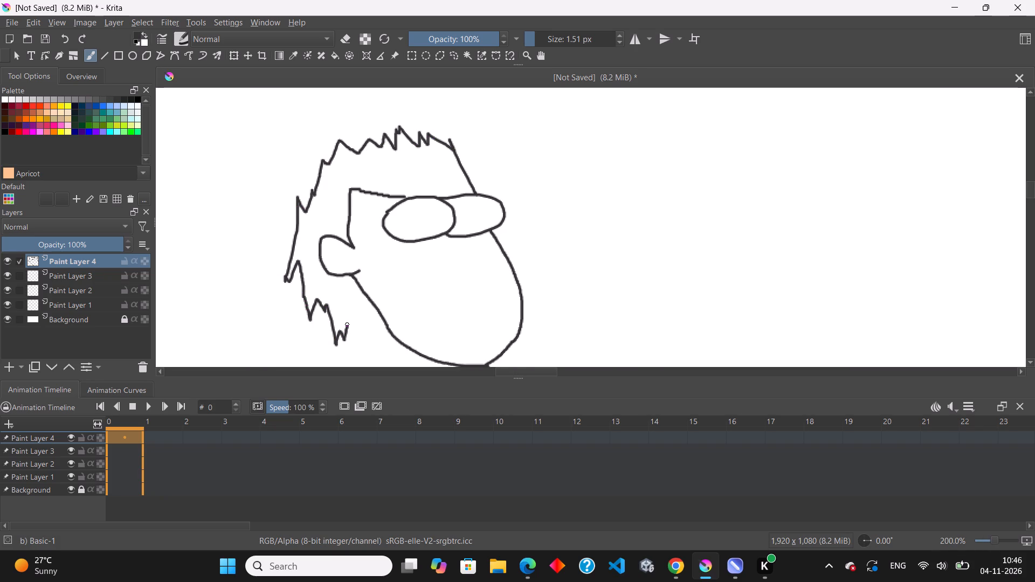
left_click_drag(348, 324, 382, 323)
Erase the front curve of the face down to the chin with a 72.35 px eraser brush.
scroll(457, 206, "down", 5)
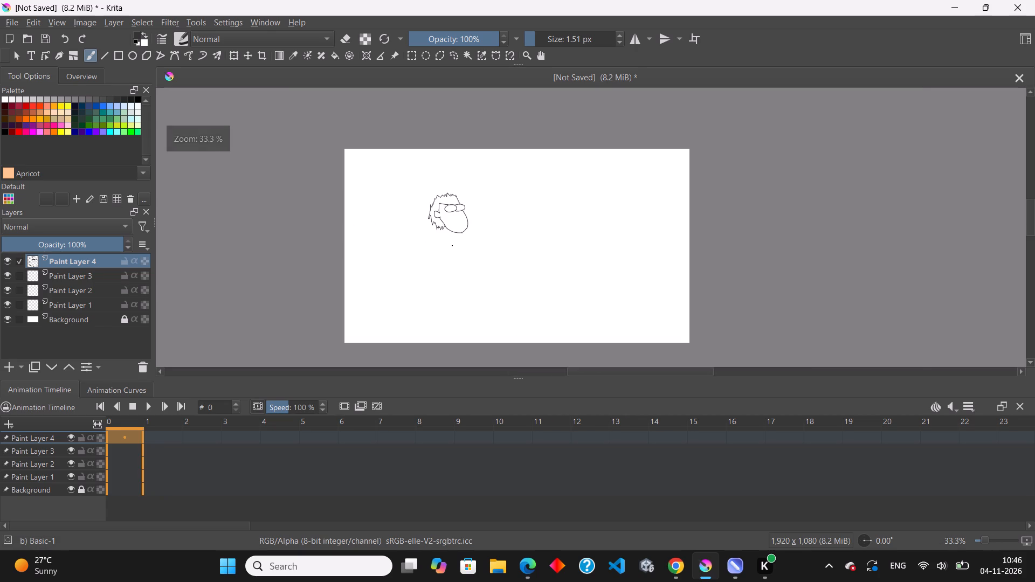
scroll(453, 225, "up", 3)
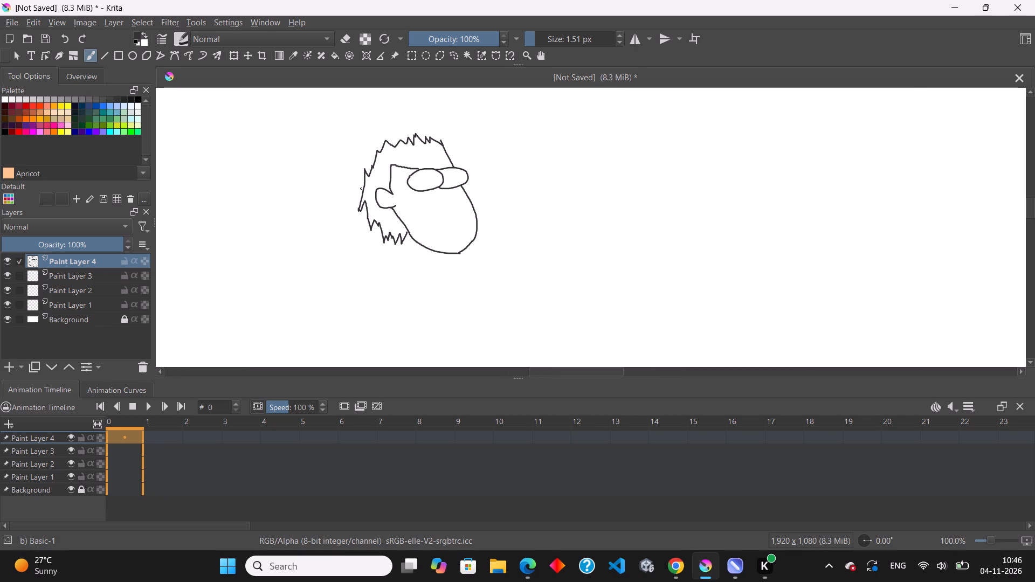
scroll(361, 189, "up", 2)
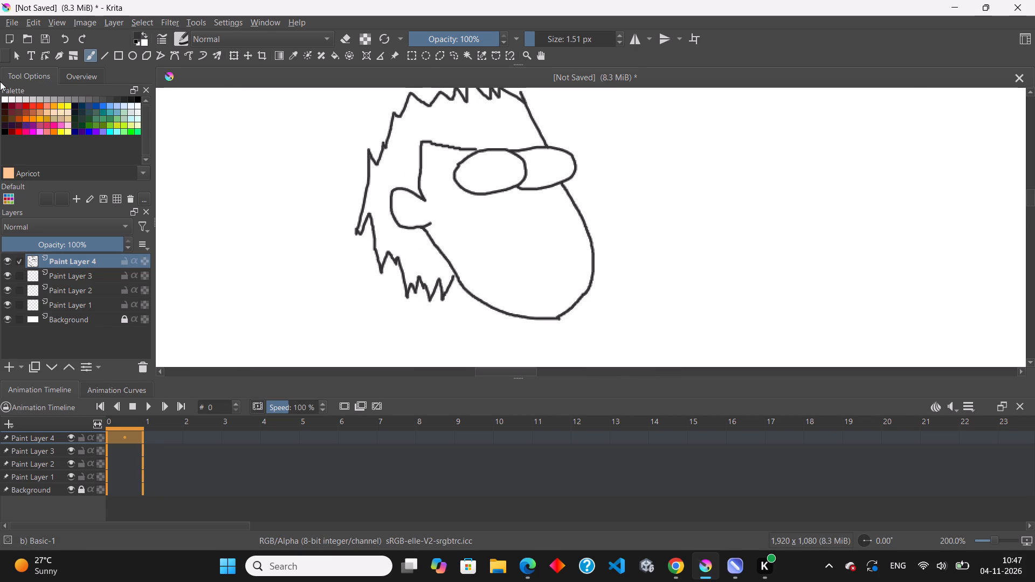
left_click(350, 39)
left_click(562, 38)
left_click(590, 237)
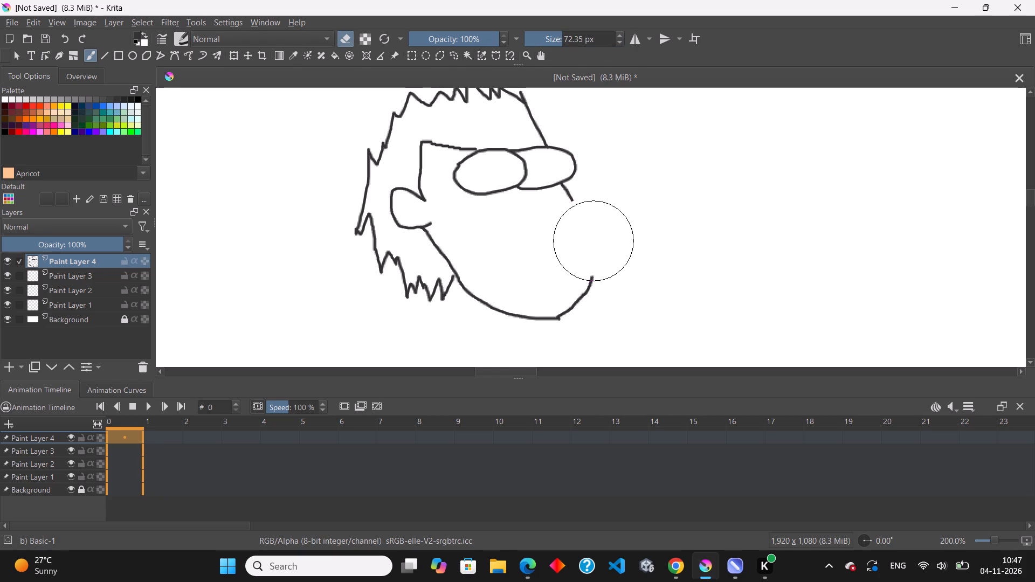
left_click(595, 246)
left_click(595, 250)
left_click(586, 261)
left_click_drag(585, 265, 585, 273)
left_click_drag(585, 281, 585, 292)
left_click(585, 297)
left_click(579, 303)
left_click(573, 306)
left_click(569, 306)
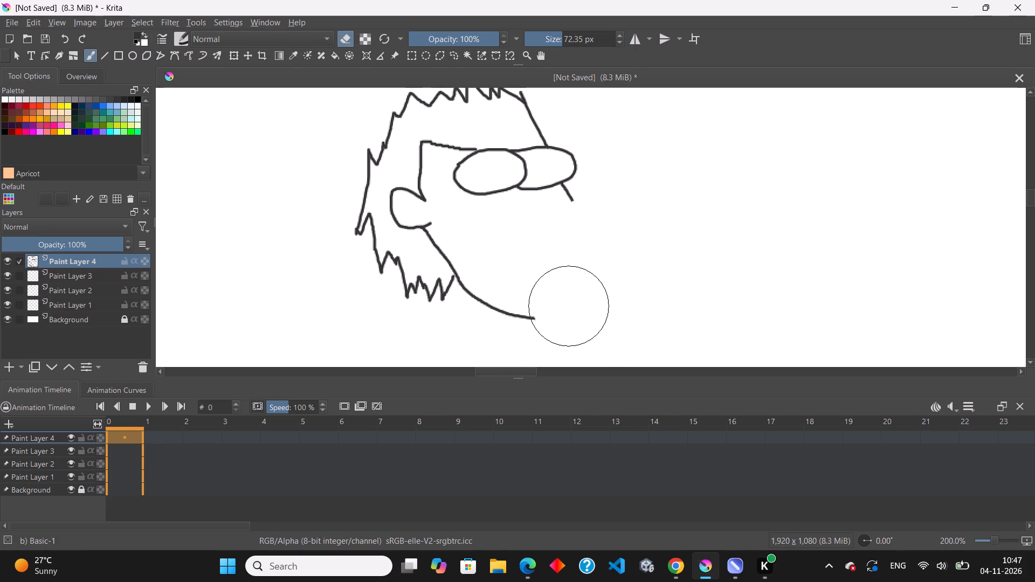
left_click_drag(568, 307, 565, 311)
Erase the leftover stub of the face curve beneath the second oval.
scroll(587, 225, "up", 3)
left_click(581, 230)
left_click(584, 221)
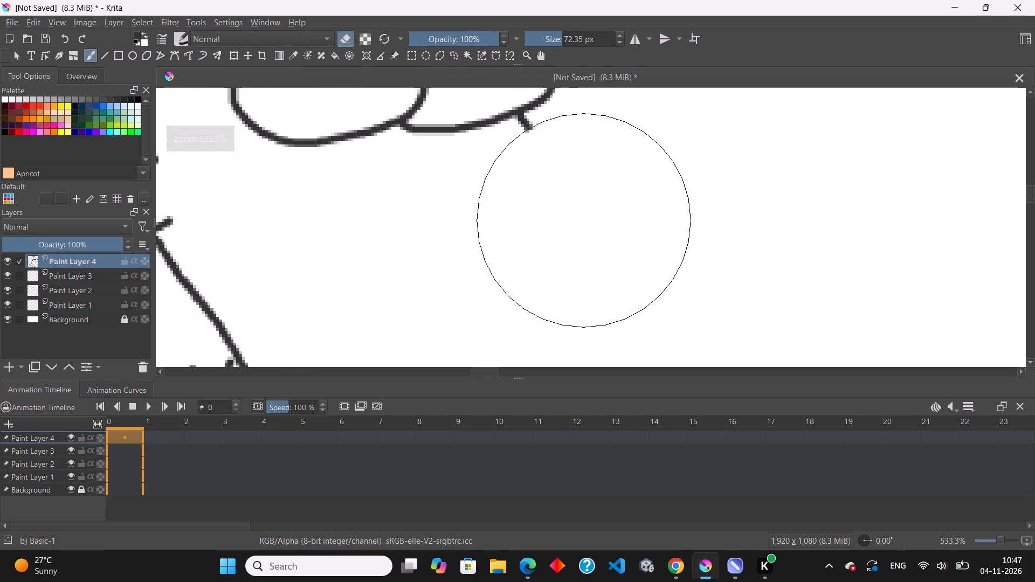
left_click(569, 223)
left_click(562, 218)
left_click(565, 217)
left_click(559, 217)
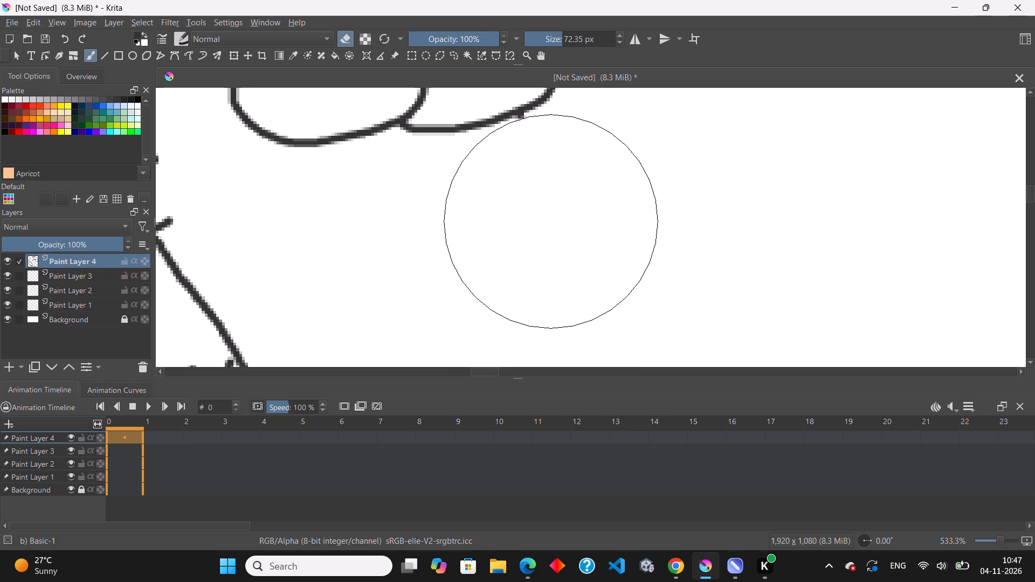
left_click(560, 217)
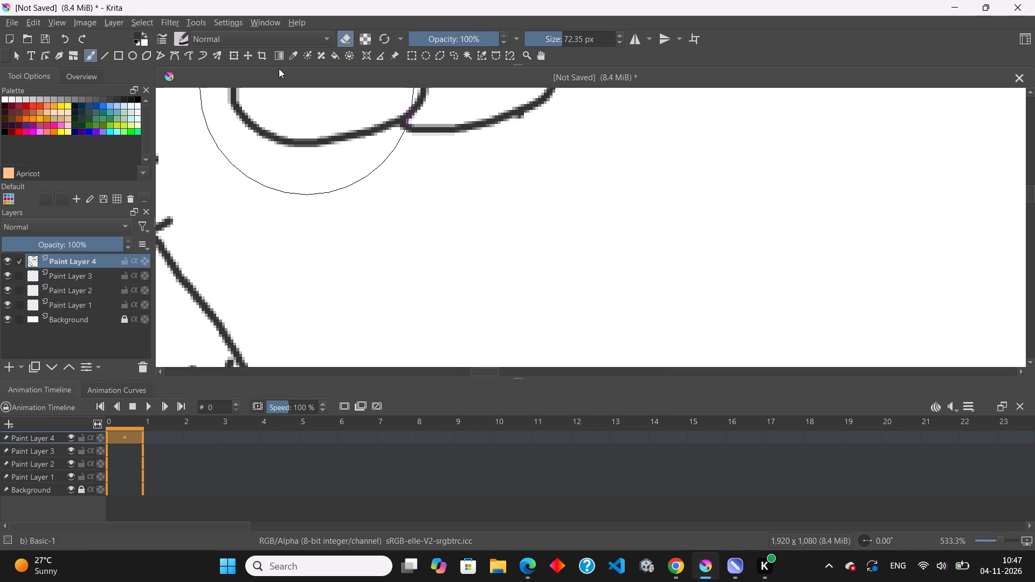
Redraw the front of the face from beneath the second oval to the jaw line's end with a 1.46 px painting brush.
left_click(343, 37)
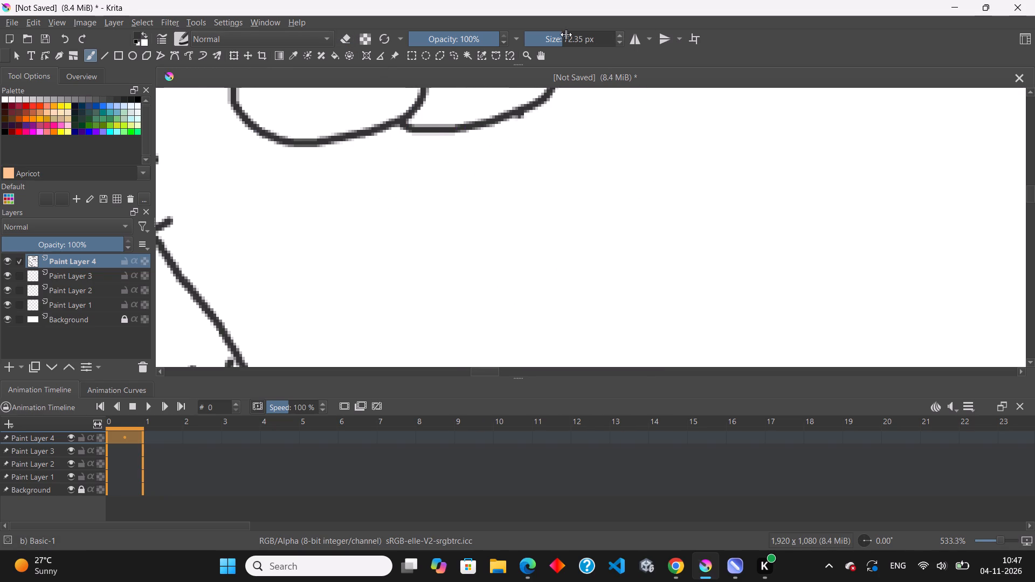
left_click_drag(564, 34, 535, 52)
scroll(527, 121, "down", 3)
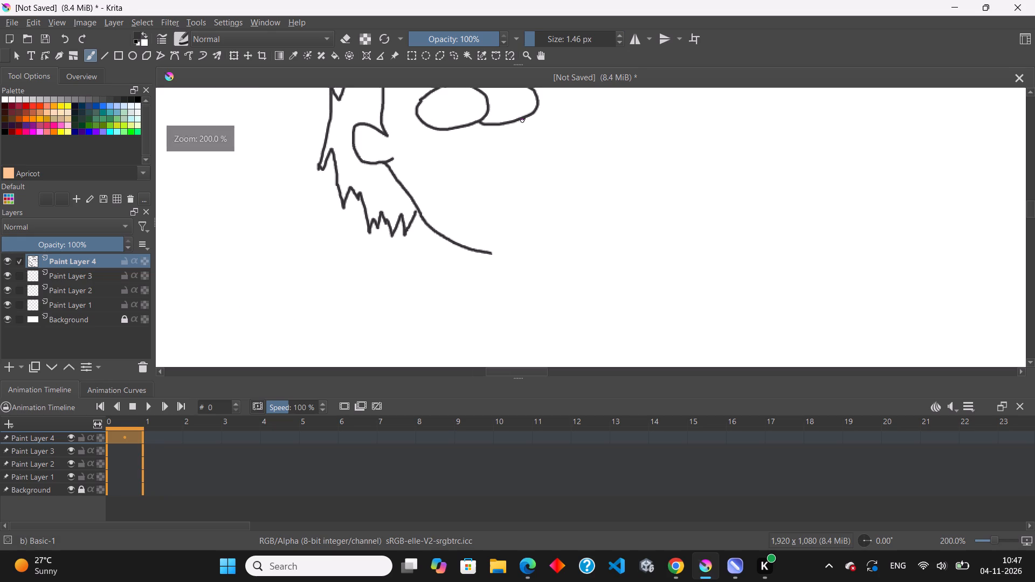
left_click_drag(525, 120, 536, 150)
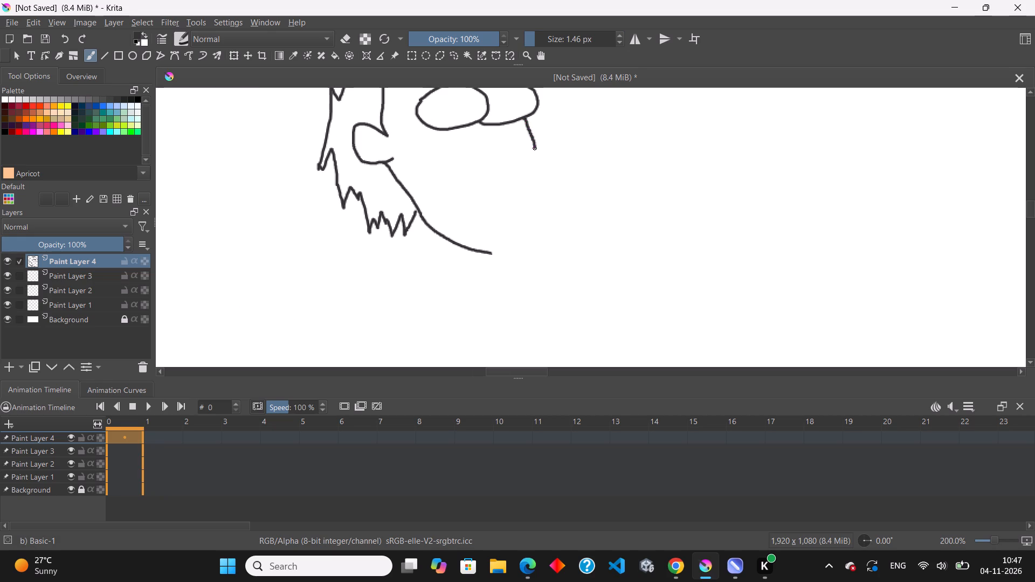
left_click_drag(536, 150, 519, 240)
left_click_drag(519, 240, 489, 251)
Erase the protruding pixels on the underside of the chin where the two face lines meet, using the 1.46 px brush.
scroll(493, 264, "up", 4)
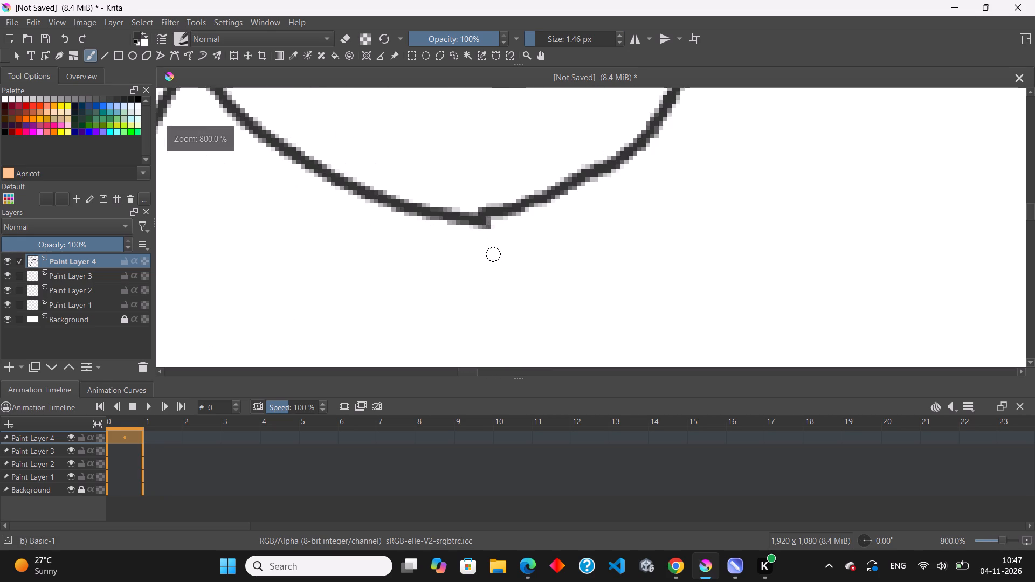
scroll(493, 251, "up", 1)
key("e")
double_click(487, 245)
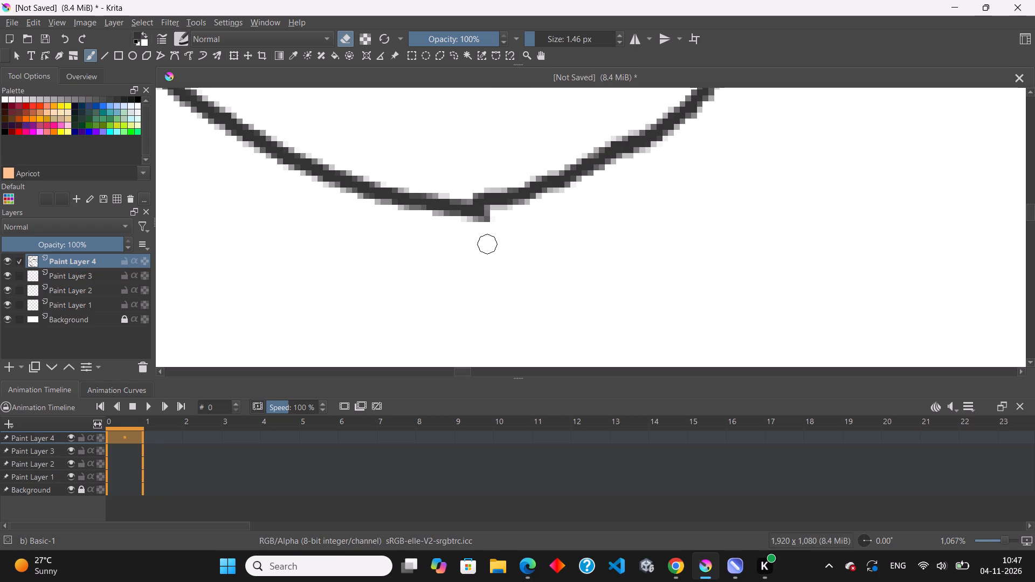
left_click(488, 219)
left_click(485, 224)
left_click(477, 225)
left_click(472, 225)
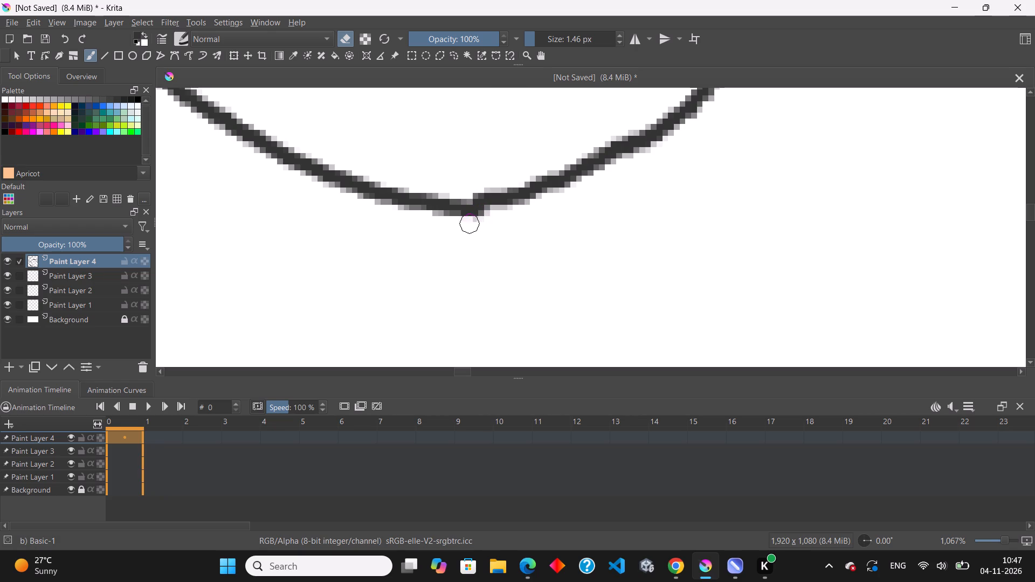
left_click(481, 224)
Erase the raised bump along the upper edge of the chin joint.
scroll(487, 224, "down", 5)
scroll(497, 219, "up", 7)
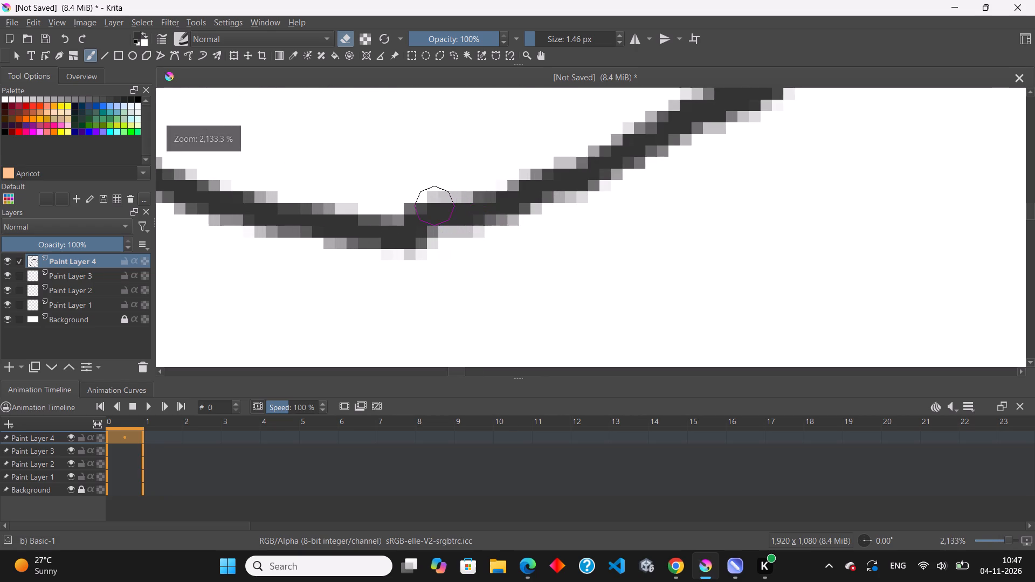
left_click(432, 205)
left_click(418, 201)
left_click(408, 200)
left_click(447, 190)
left_click(471, 184)
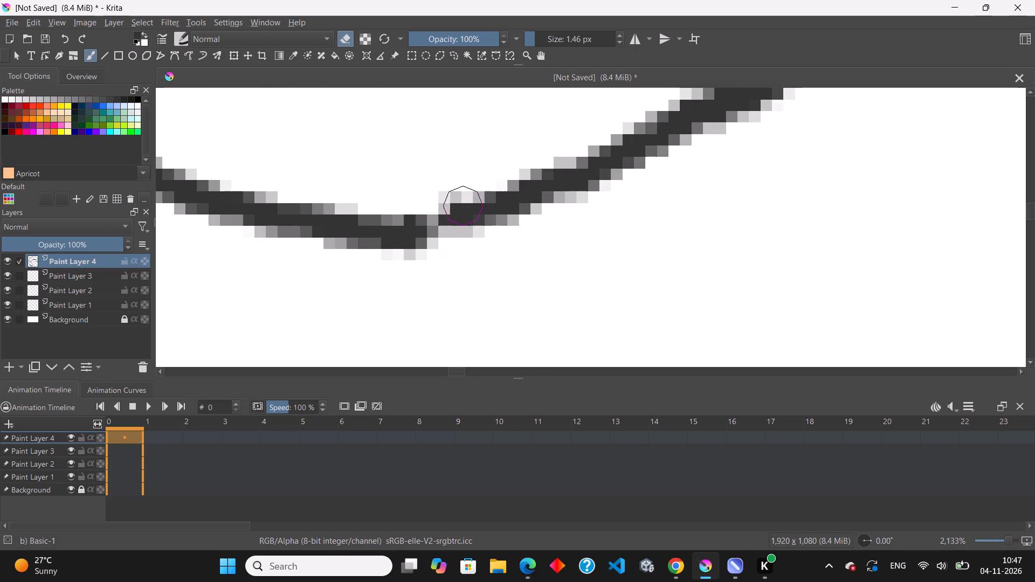
Switch back to painting and dab over the gap at the chin to join the two lines smoothly.
key("e")
left_click(437, 232)
left_click(452, 225)
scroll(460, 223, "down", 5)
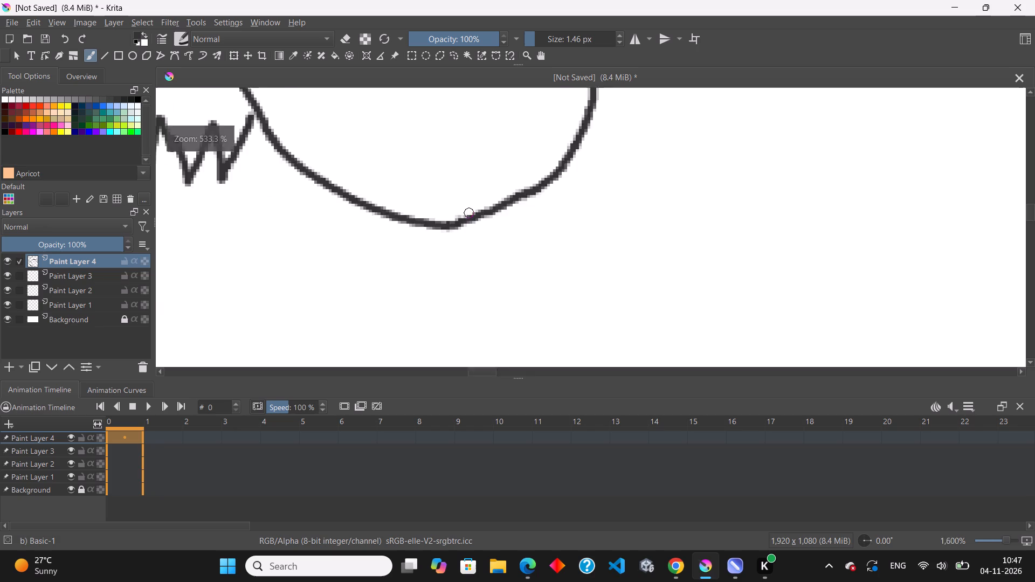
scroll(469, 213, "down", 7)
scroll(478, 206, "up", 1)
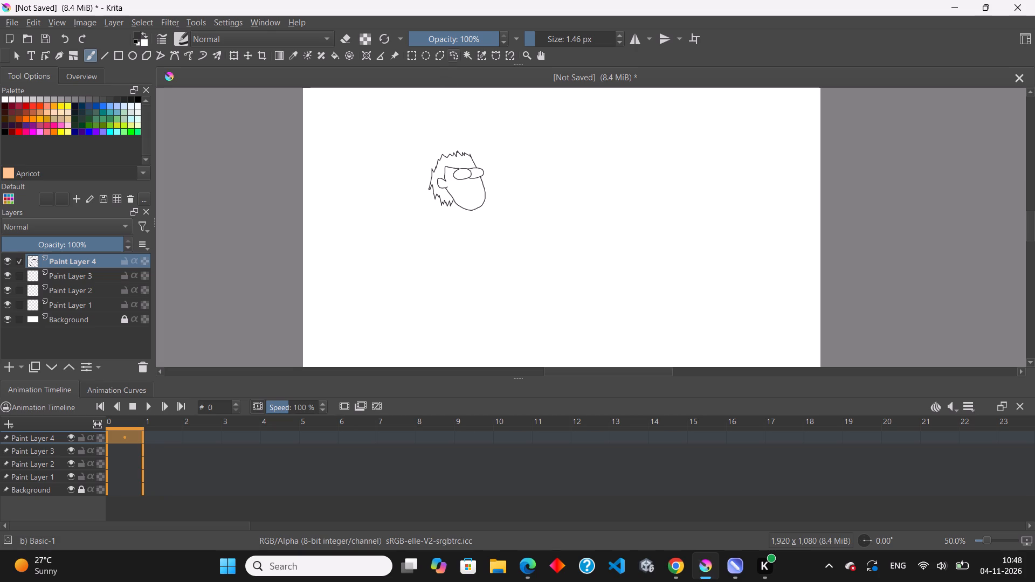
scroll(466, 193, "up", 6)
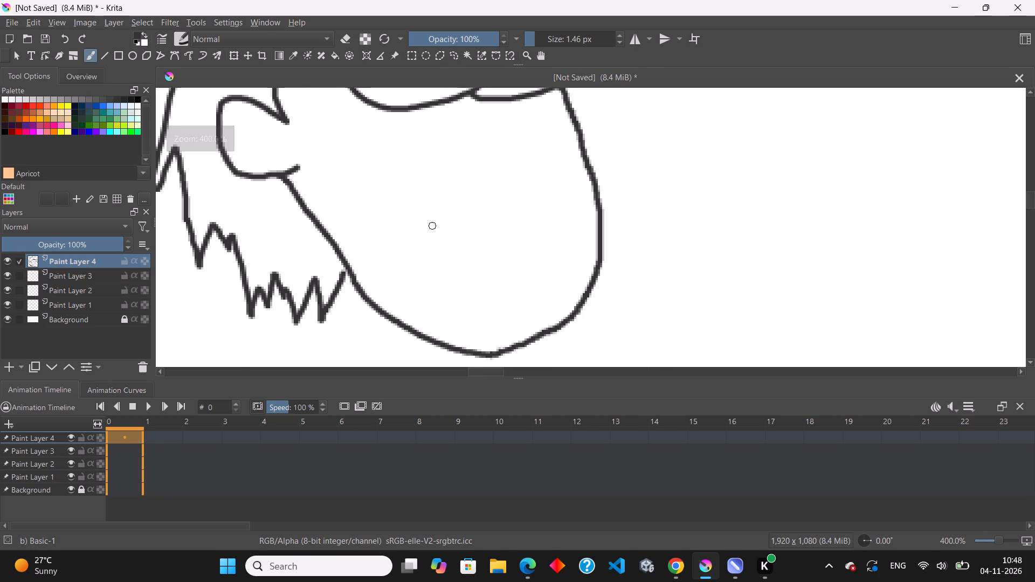
Draw the mouth as a curved line from mid-face to the front face line, with a short lip stroke beneath it.
left_click_drag(432, 226, 591, 168)
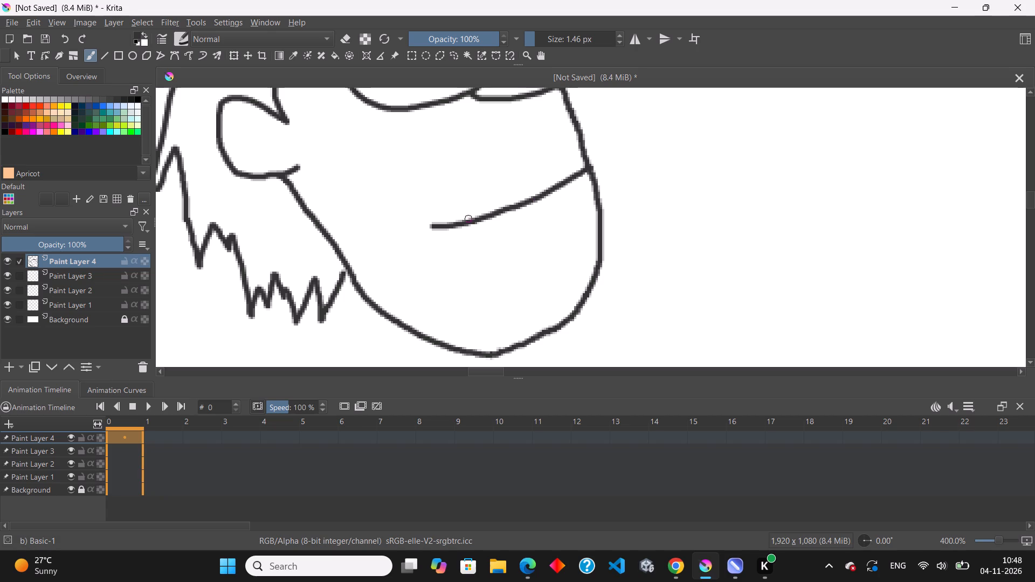
left_click_drag(461, 246, 501, 239)
Draw a small round pupil inside the larger oval eye nearest the ear, redoing the first stroke.
scroll(493, 239, "down", 5)
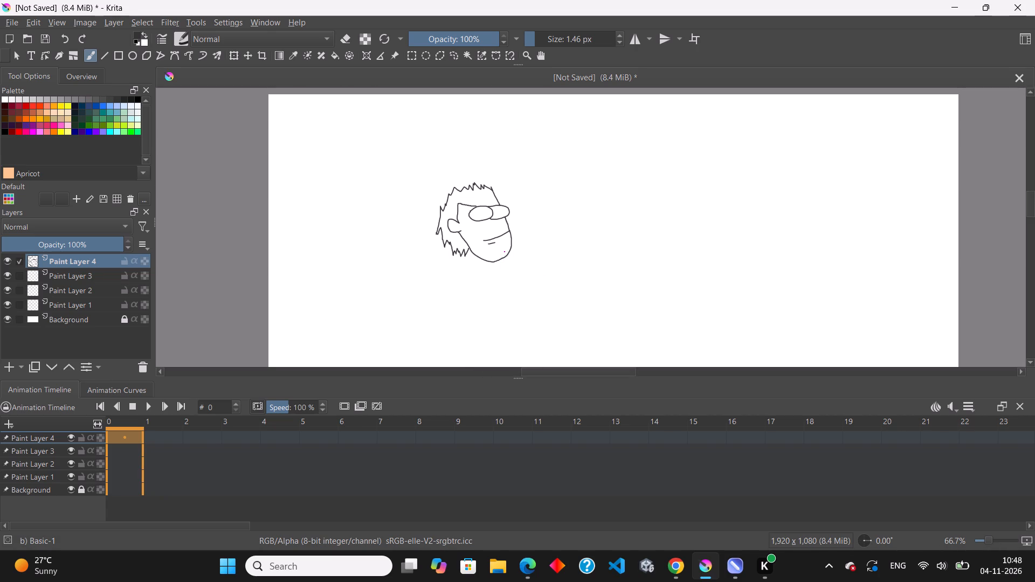
scroll(451, 107, "up", 1)
scroll(499, 189, "down", 1)
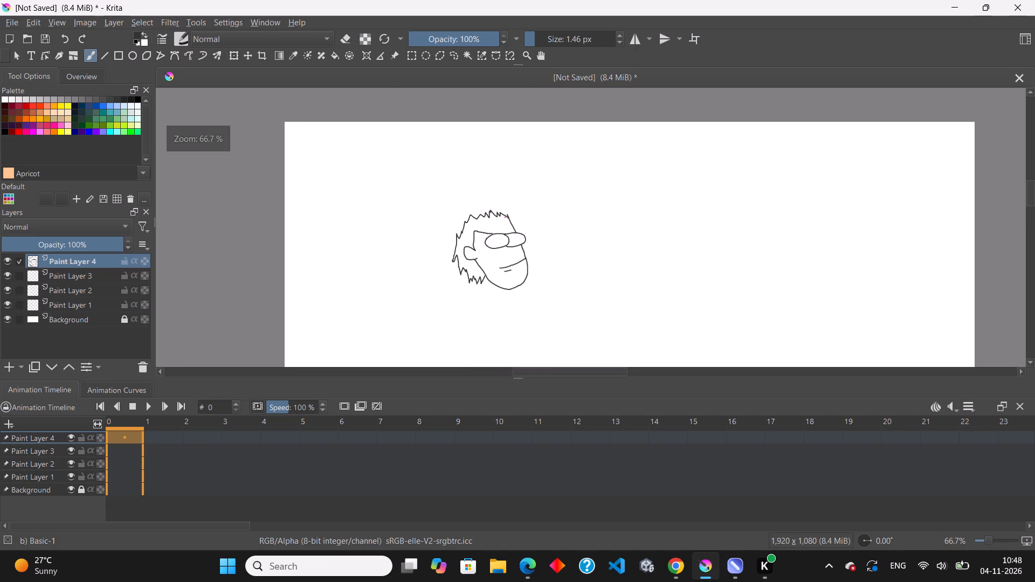
scroll(505, 218, "up", 2)
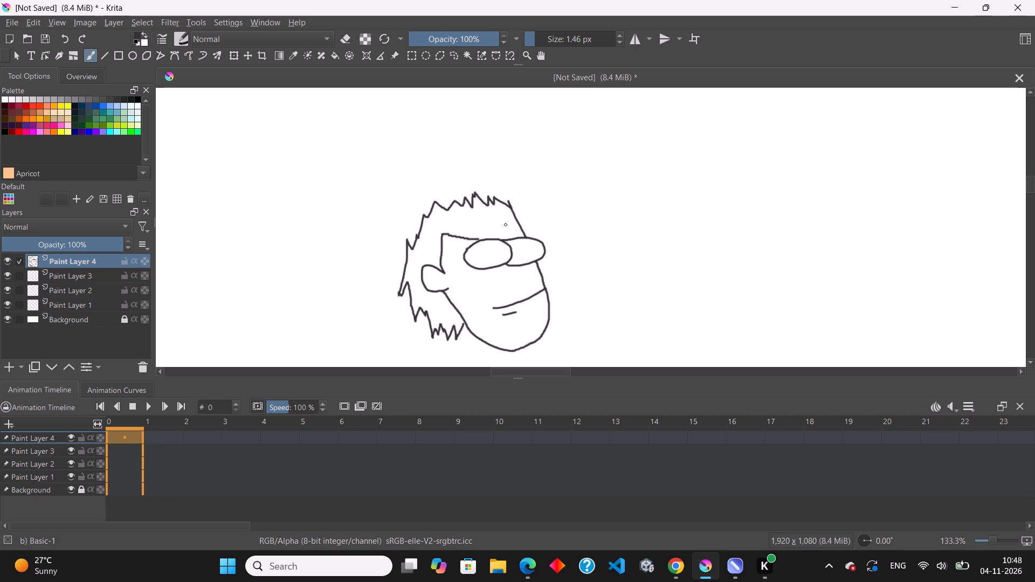
scroll(511, 229, "up", 3)
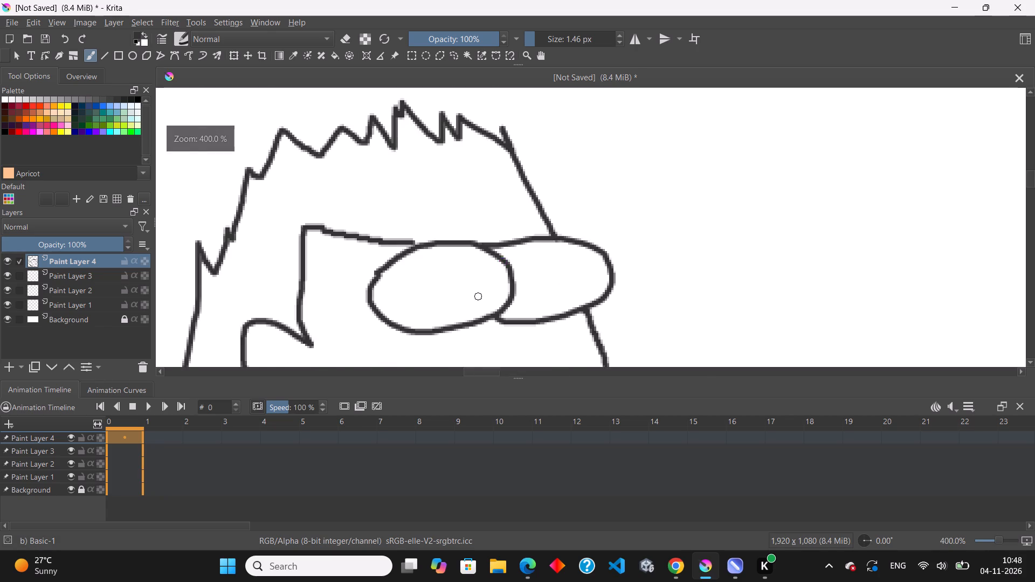
scroll(477, 297, "up", 2)
left_click_drag(445, 284, 451, 303)
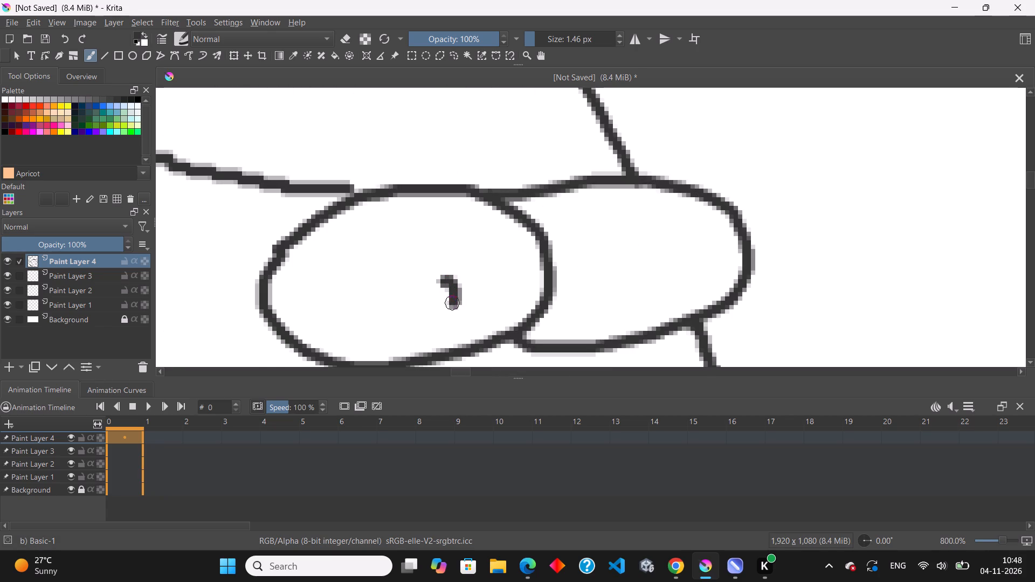
left_click_drag(451, 303, 445, 306)
key("ctrl+z")
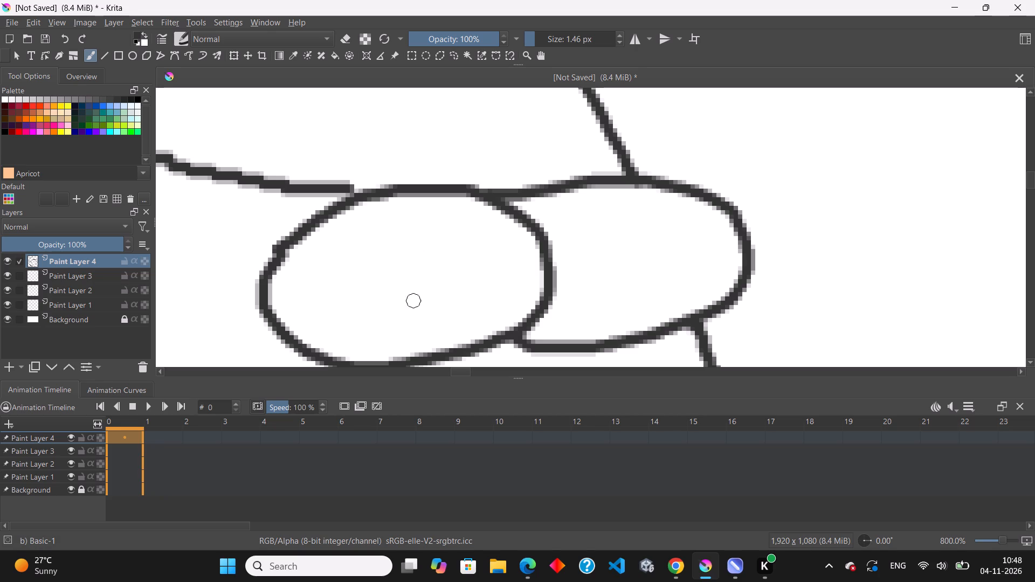
left_click_drag(419, 278, 453, 307)
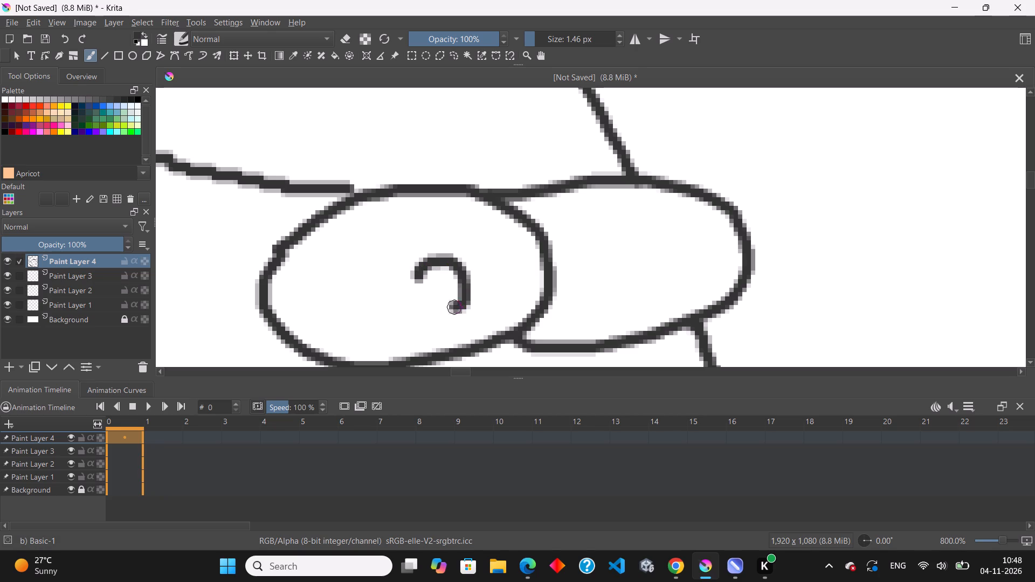
left_click_drag(453, 307, 421, 285)
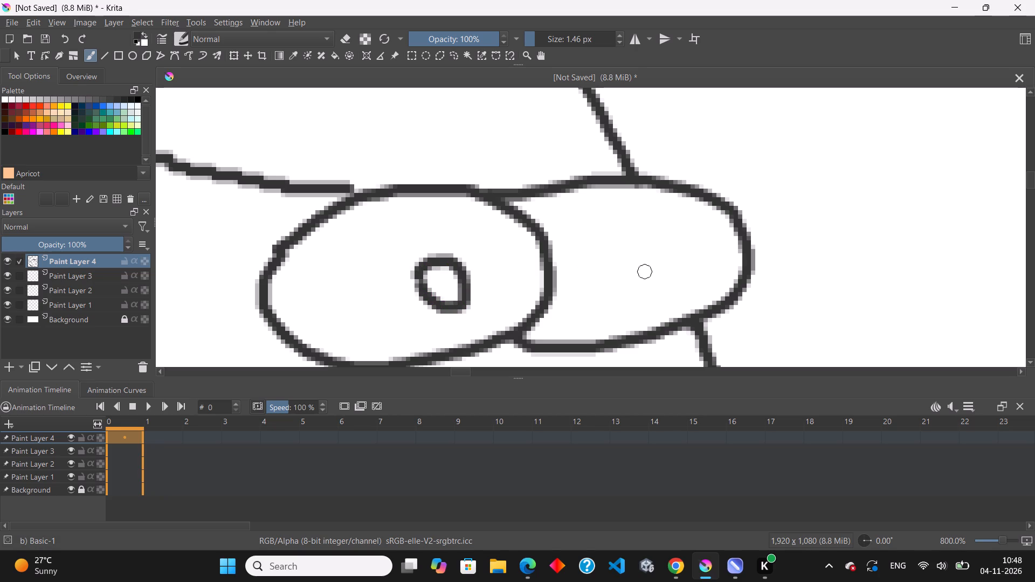
Draw a matching small round pupil inside the second oval eye, replacing the first try.
left_click(642, 262)
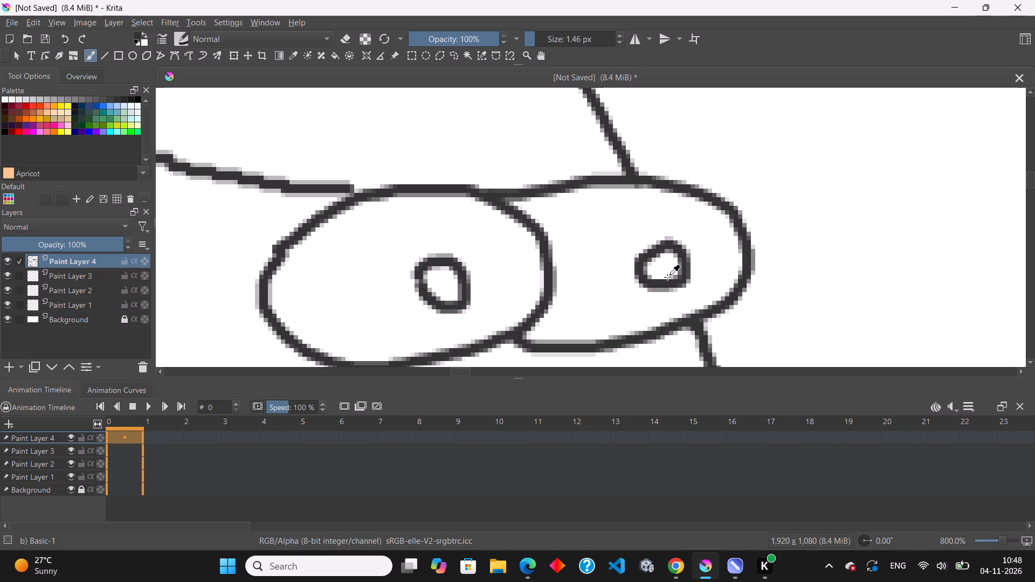
key("ctrl+z")
scroll(675, 268, "up", 1)
left_click(619, 254)
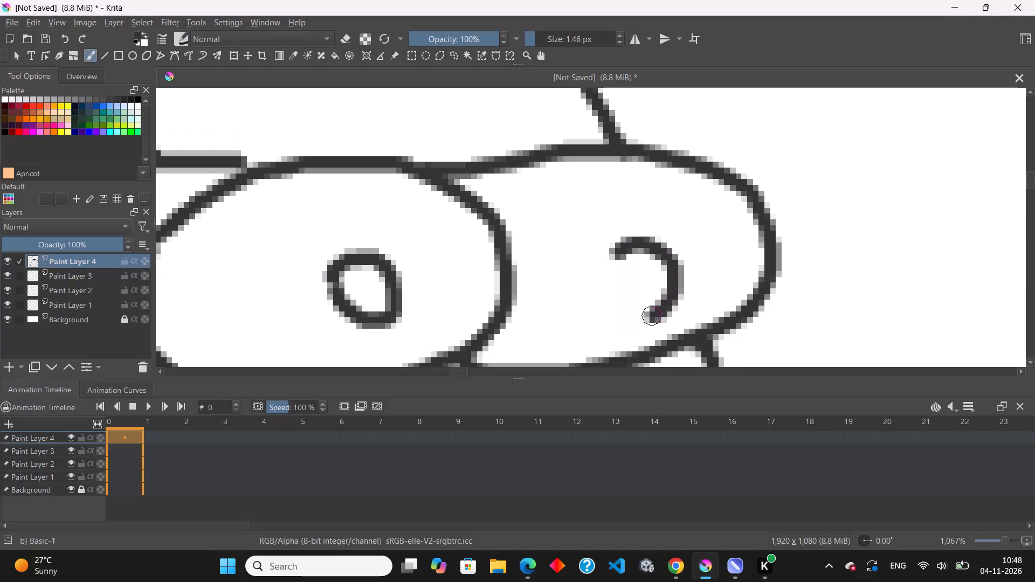
Erase the slanted forehead line between the end of the hair and the top of the second eye.
scroll(554, 228, "down", 5)
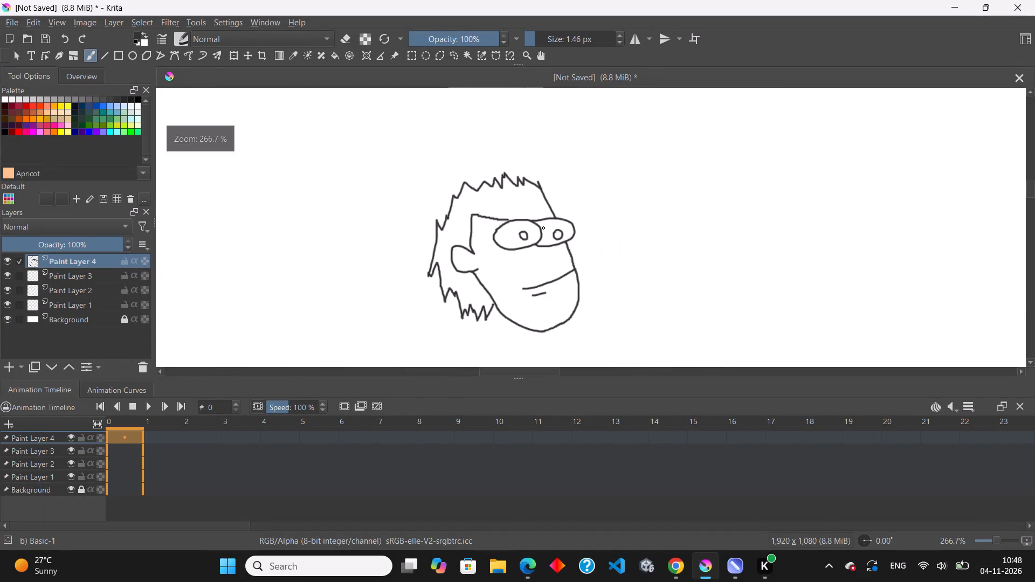
scroll(543, 228, "down", 3)
scroll(558, 244, "up", 3)
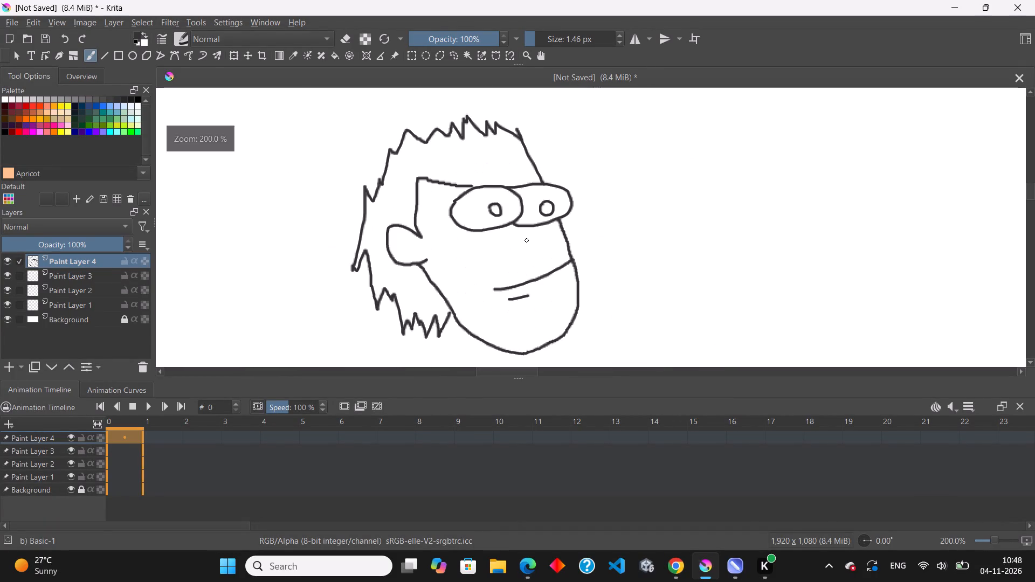
scroll(546, 96, "up", 2)
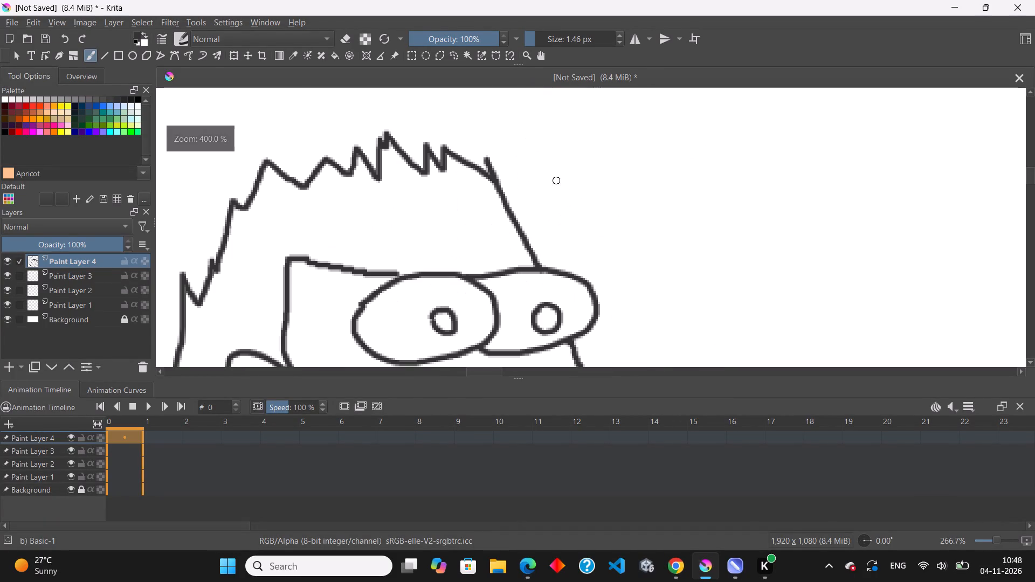
key("e")
left_click_drag(506, 206, 522, 171)
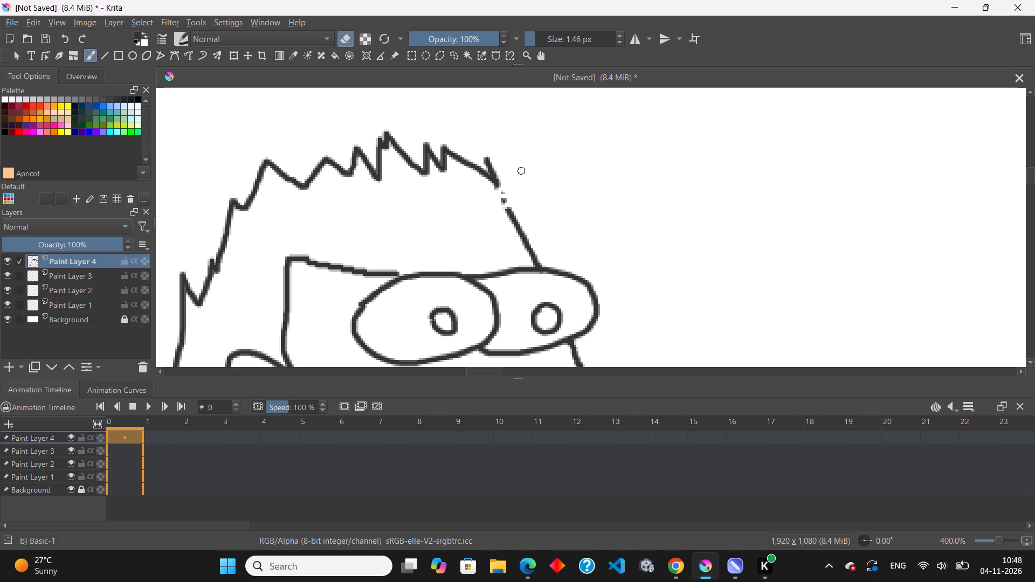
left_click_drag(522, 171, 498, 172)
left_click_drag(498, 172, 518, 232)
left_click_drag(518, 232, 536, 241)
scroll(526, 237, "up", 3)
left_click_drag(513, 223, 533, 242)
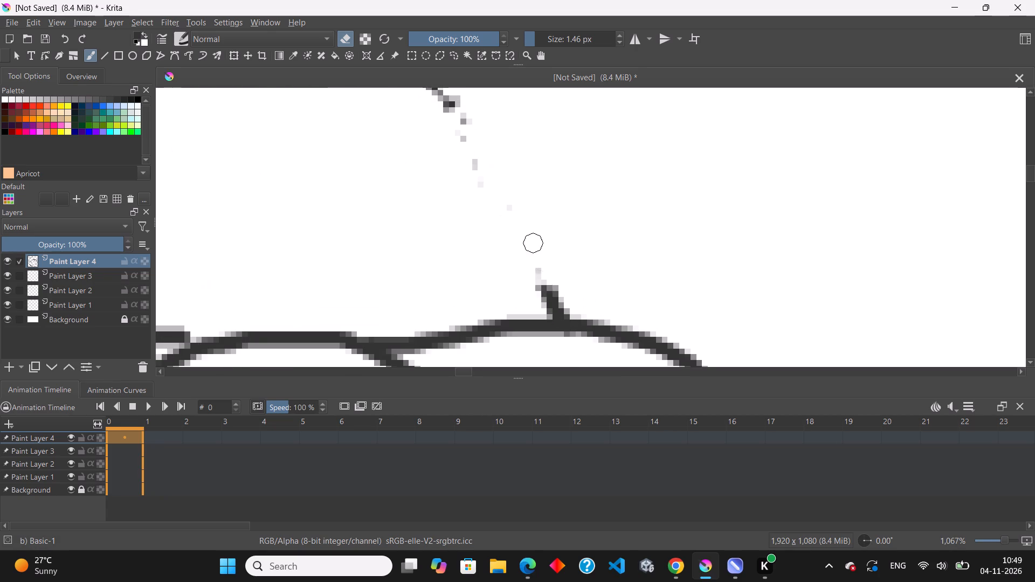
left_click_drag(533, 242, 534, 270)
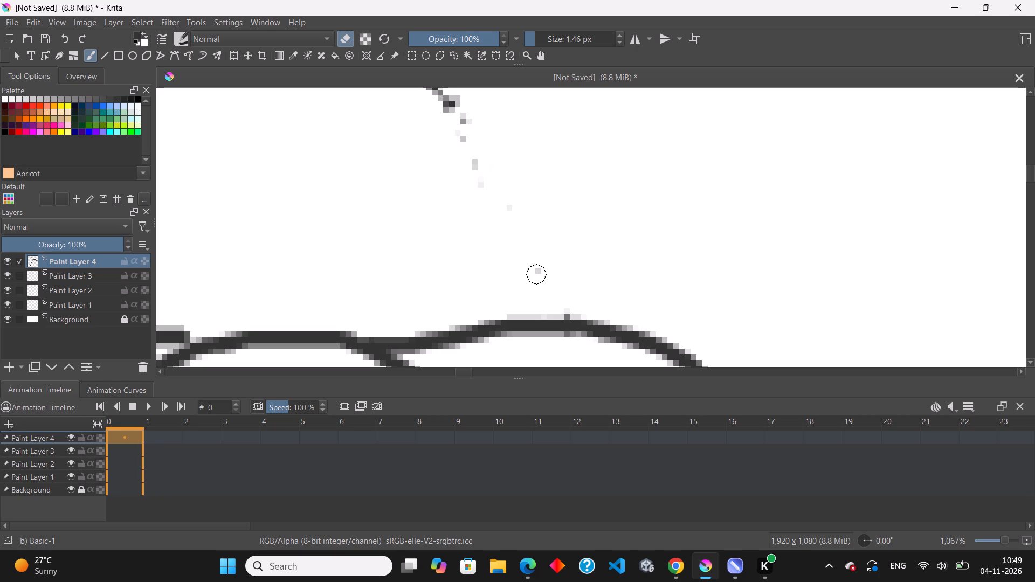
left_click_drag(534, 270, 460, 139)
Erase the leftover forehead stub and stray pixels at the front end of the spiky hair.
scroll(514, 273, "down", 3)
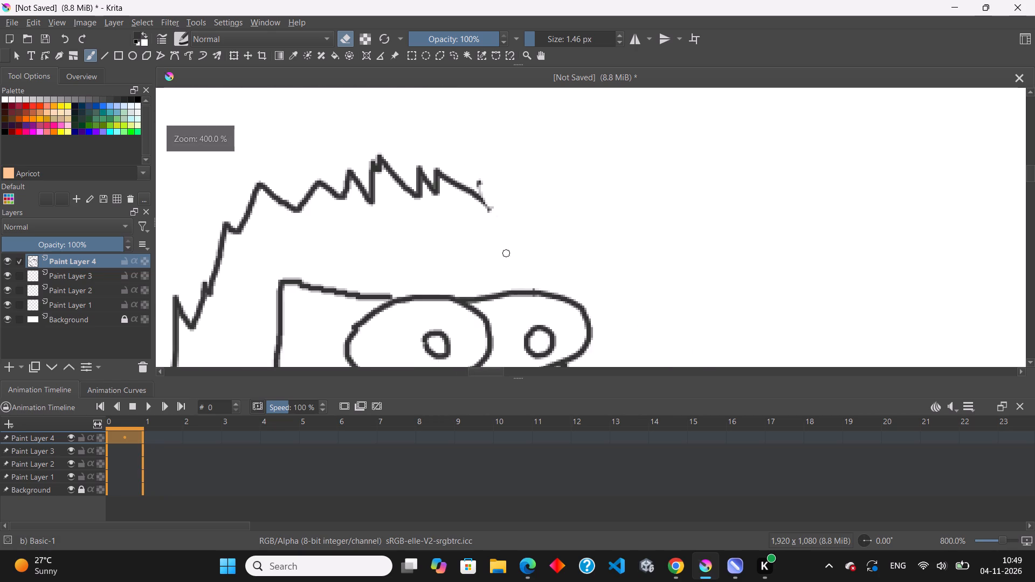
scroll(495, 207, "up", 3)
left_click_drag(477, 222, 462, 209)
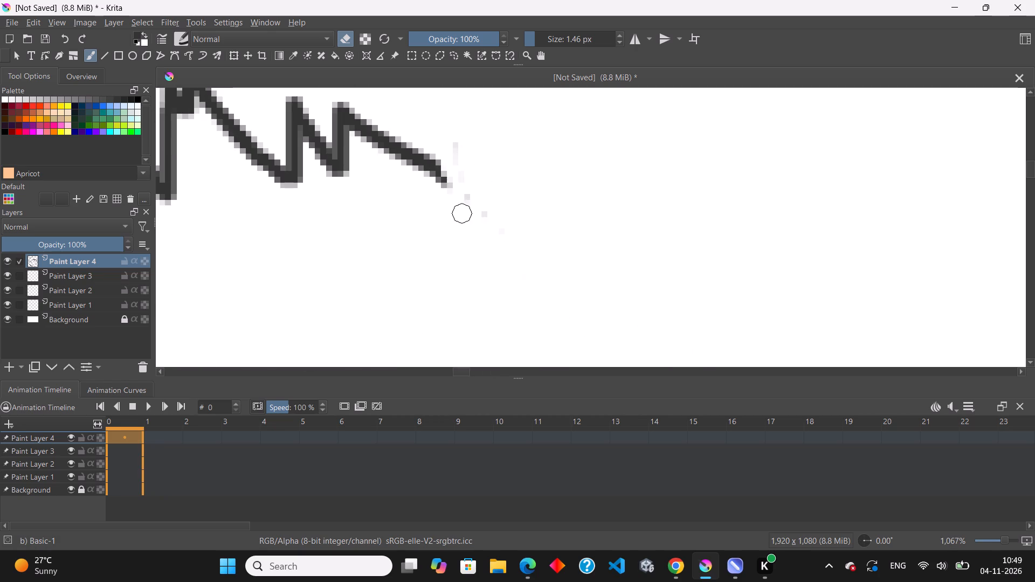
left_click_drag(462, 209, 488, 203)
scroll(419, 135, "down", 2)
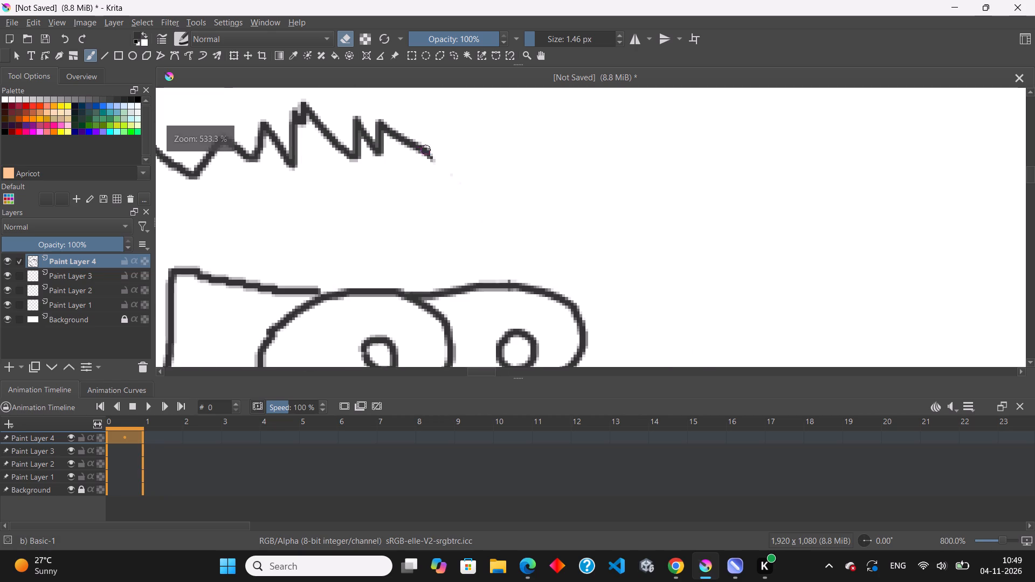
Switch back to painting and draw a steeper forehead line up from the second eye, adding hair spikes back to the existing hair.
key("e")
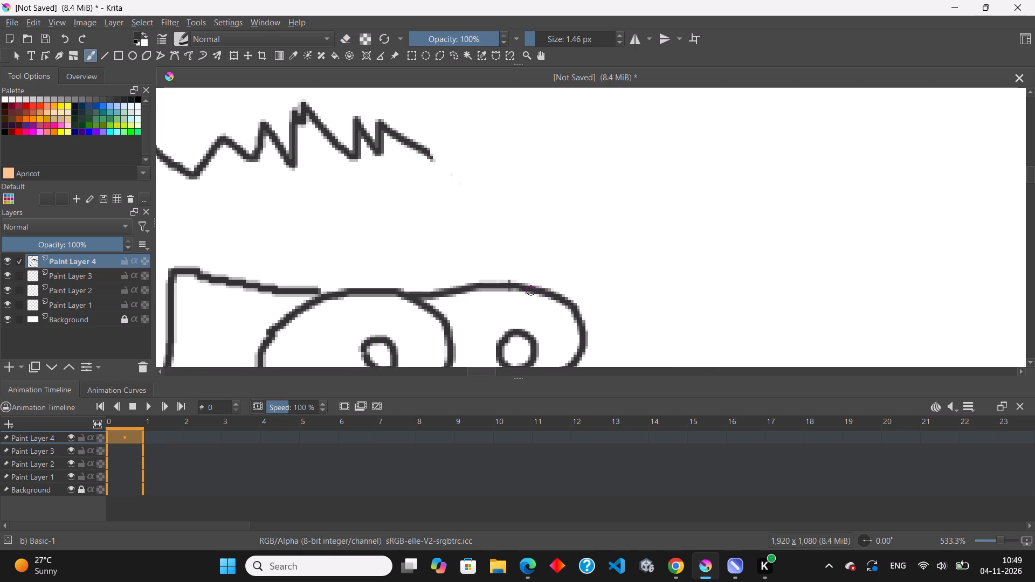
left_click_drag(527, 288, 489, 144)
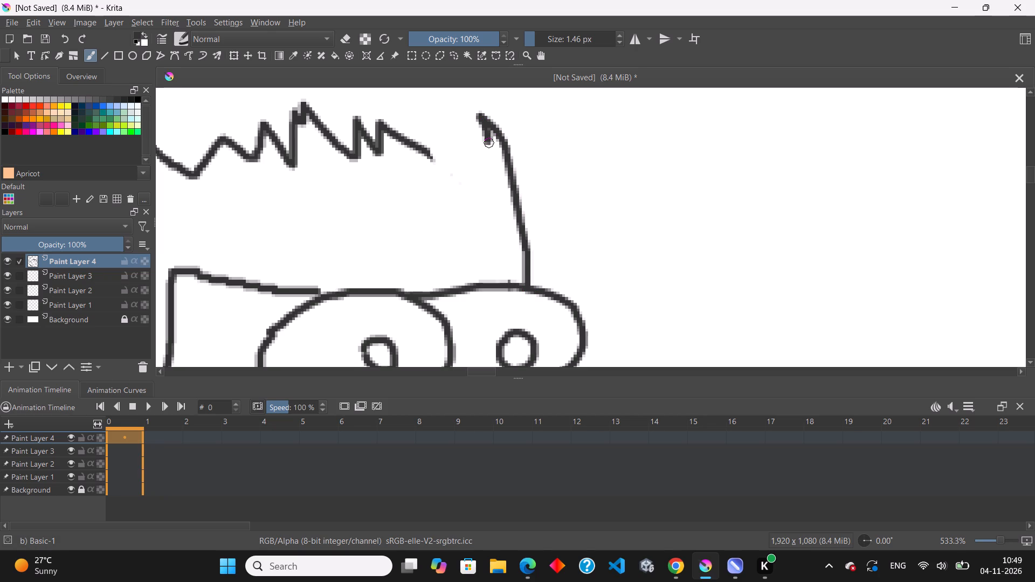
left_click_drag(489, 144, 429, 149)
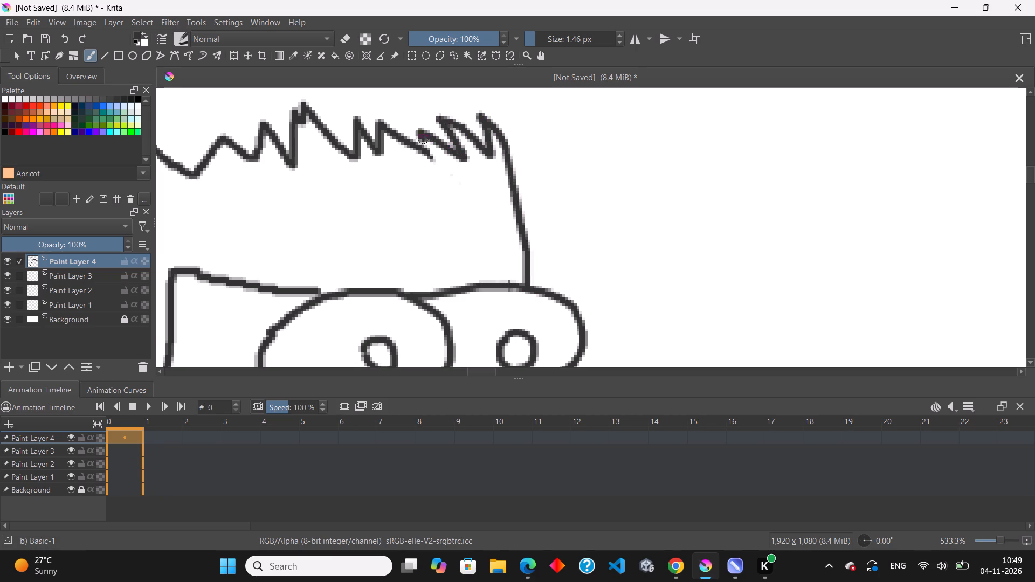
left_click_drag(429, 149, 433, 160)
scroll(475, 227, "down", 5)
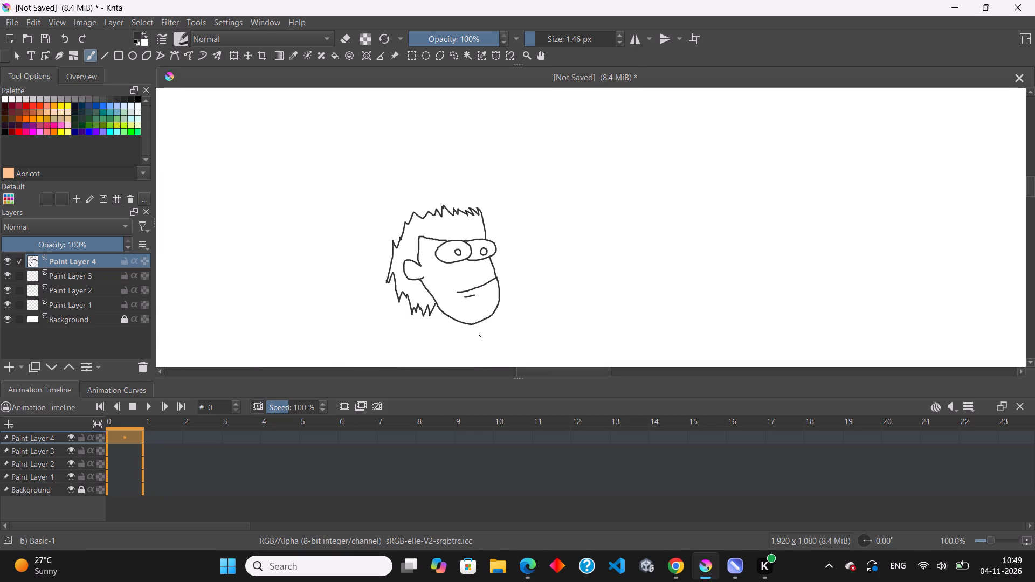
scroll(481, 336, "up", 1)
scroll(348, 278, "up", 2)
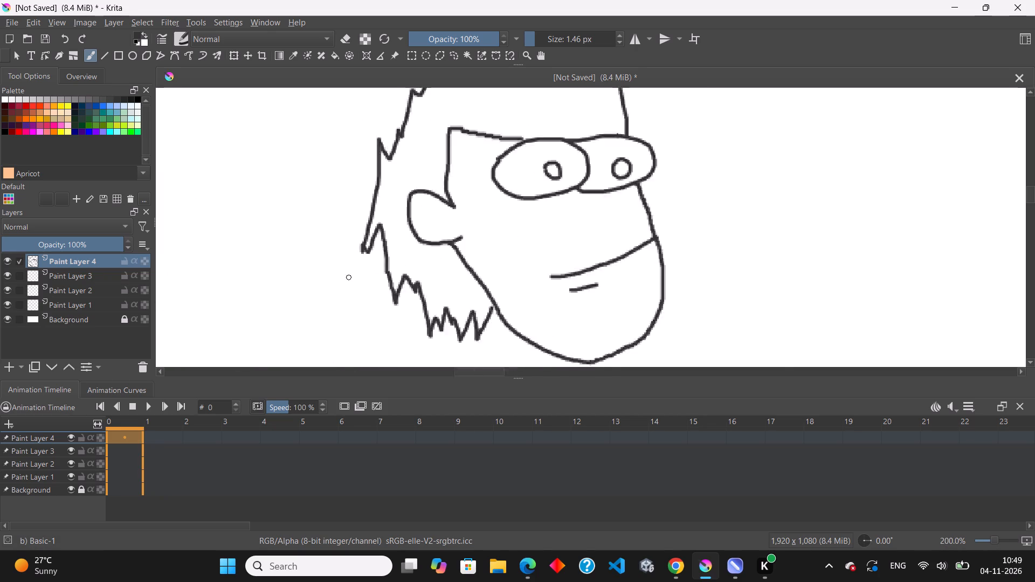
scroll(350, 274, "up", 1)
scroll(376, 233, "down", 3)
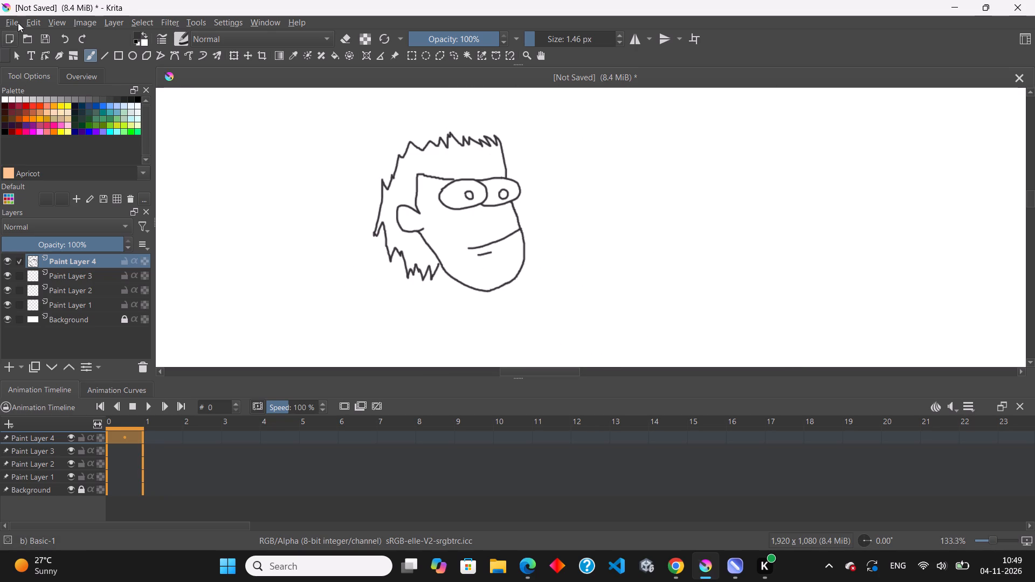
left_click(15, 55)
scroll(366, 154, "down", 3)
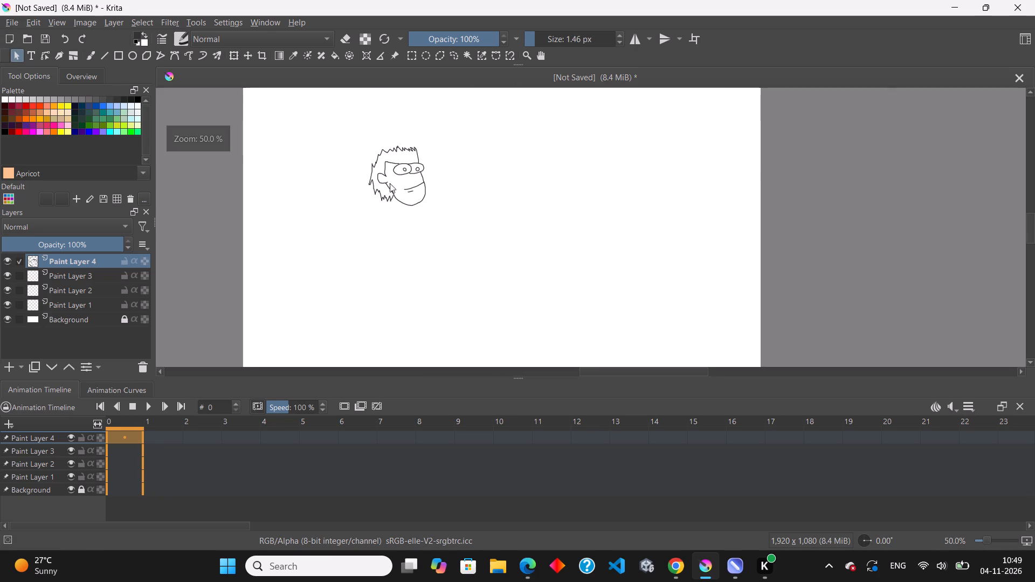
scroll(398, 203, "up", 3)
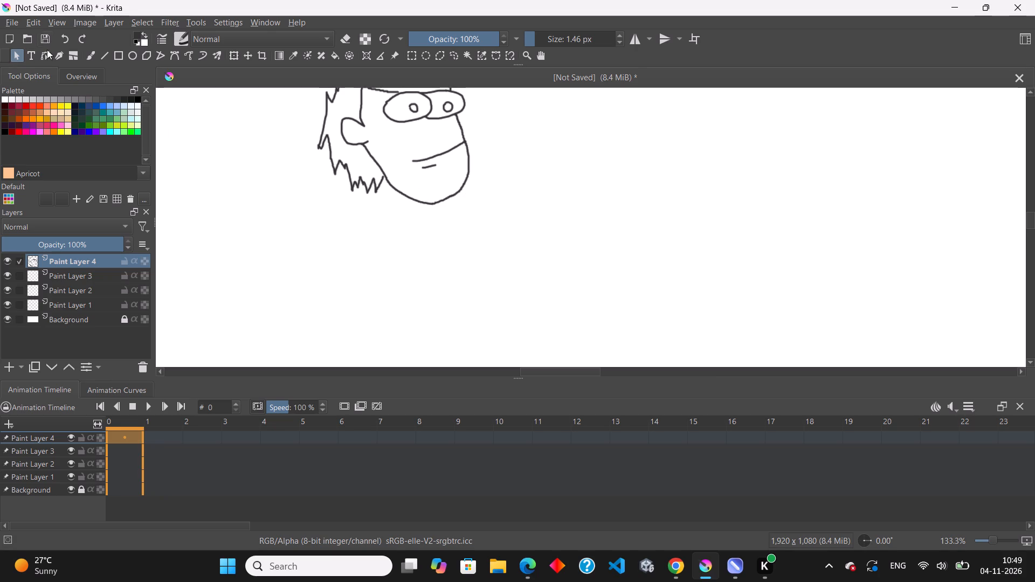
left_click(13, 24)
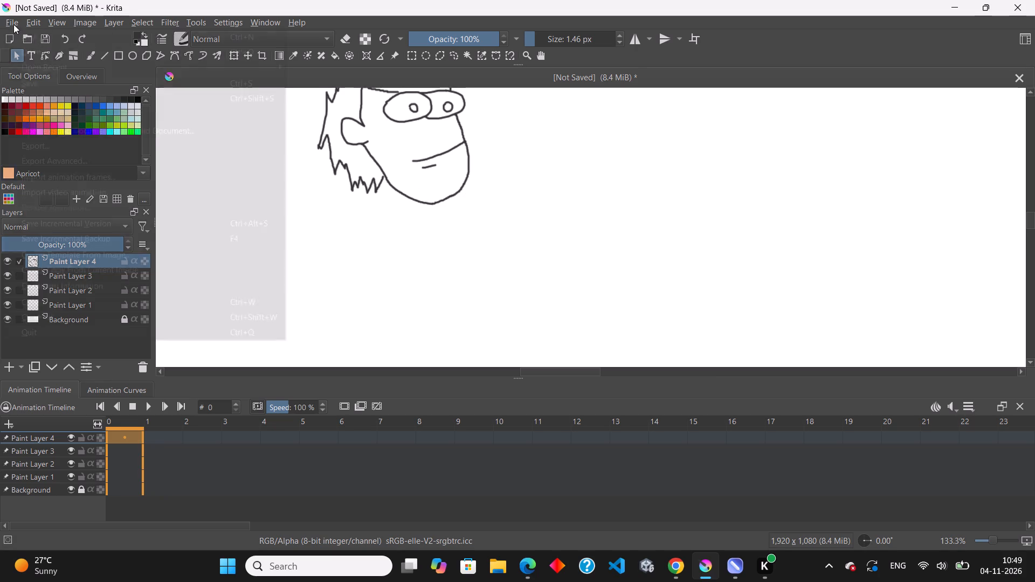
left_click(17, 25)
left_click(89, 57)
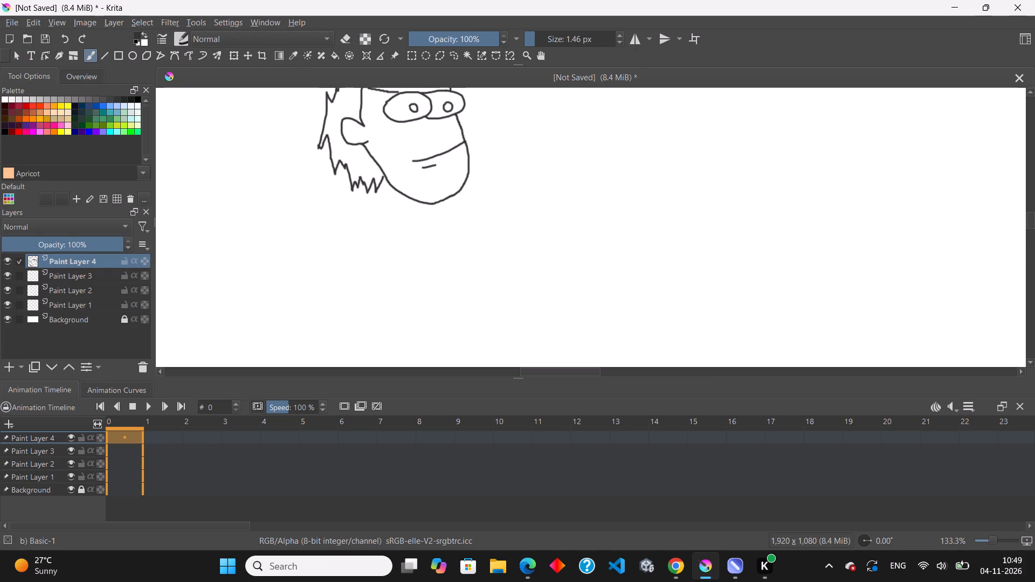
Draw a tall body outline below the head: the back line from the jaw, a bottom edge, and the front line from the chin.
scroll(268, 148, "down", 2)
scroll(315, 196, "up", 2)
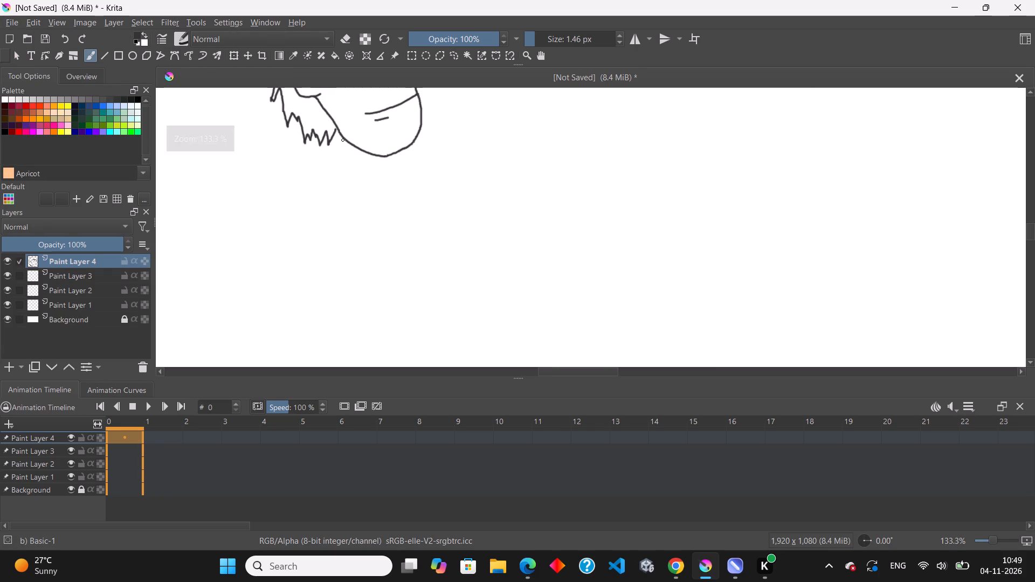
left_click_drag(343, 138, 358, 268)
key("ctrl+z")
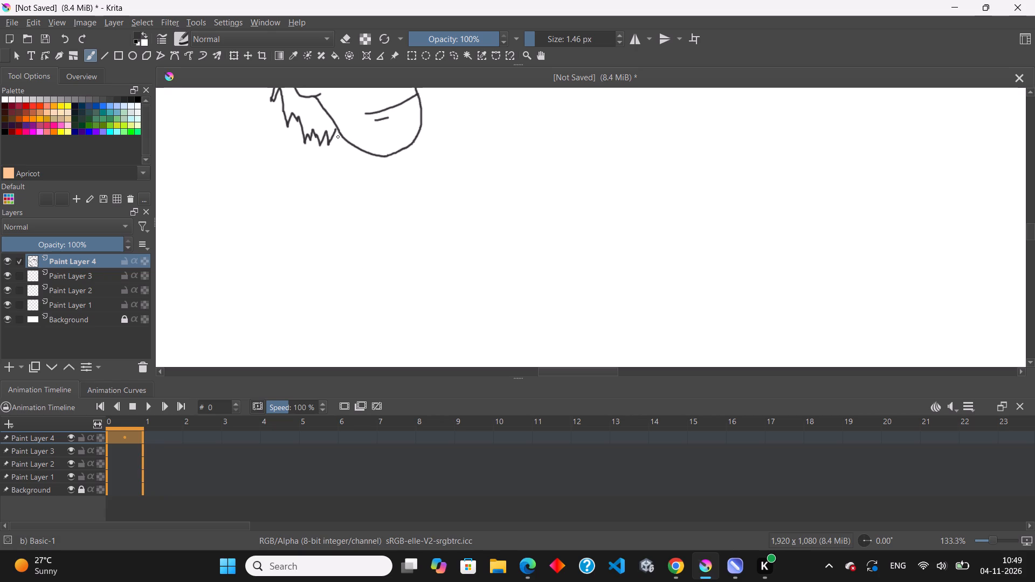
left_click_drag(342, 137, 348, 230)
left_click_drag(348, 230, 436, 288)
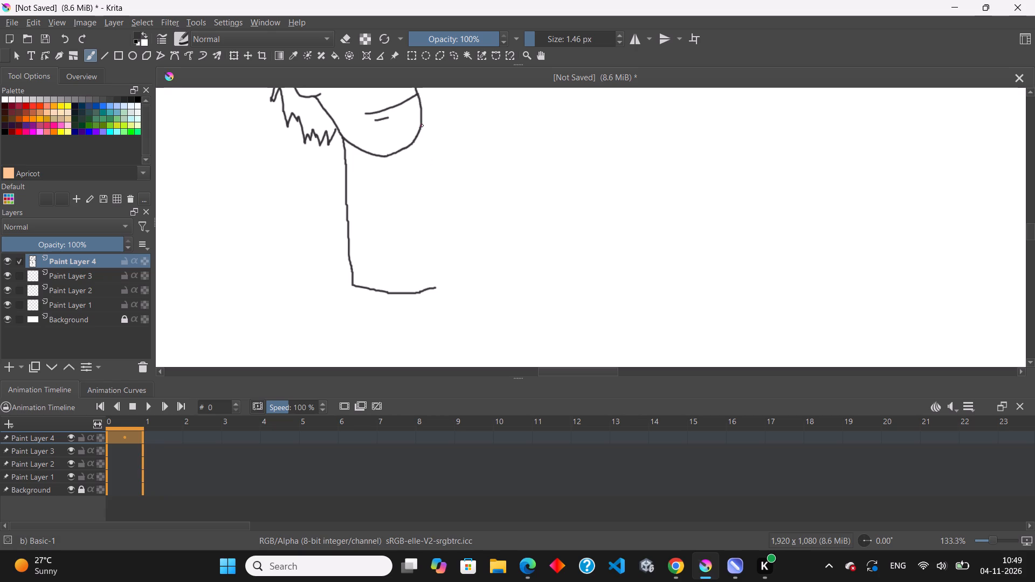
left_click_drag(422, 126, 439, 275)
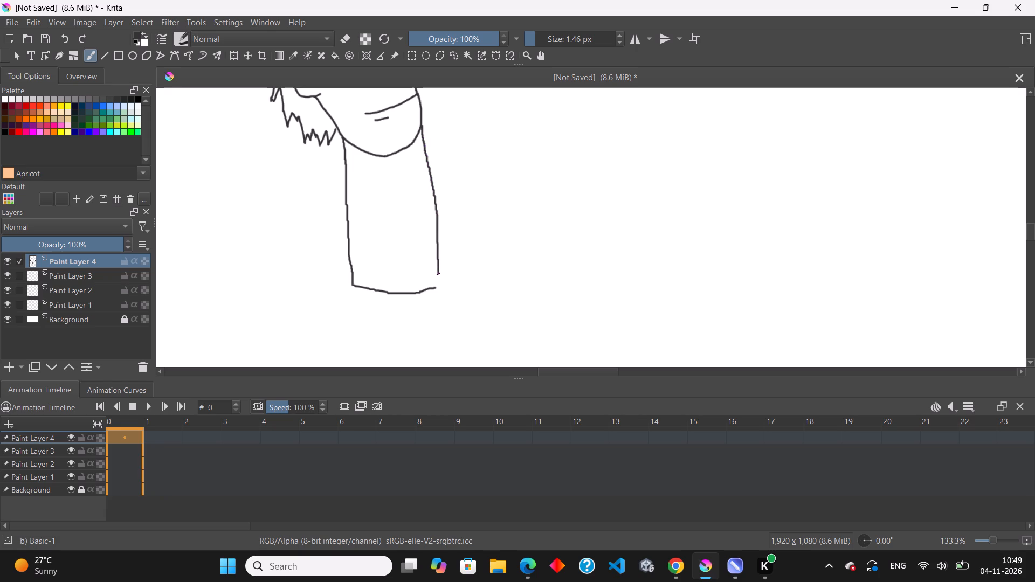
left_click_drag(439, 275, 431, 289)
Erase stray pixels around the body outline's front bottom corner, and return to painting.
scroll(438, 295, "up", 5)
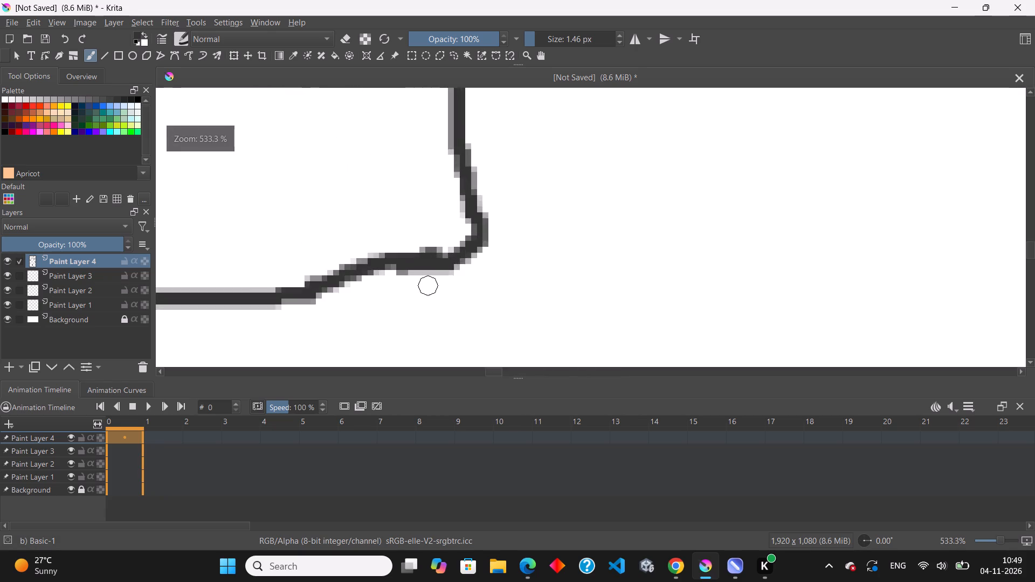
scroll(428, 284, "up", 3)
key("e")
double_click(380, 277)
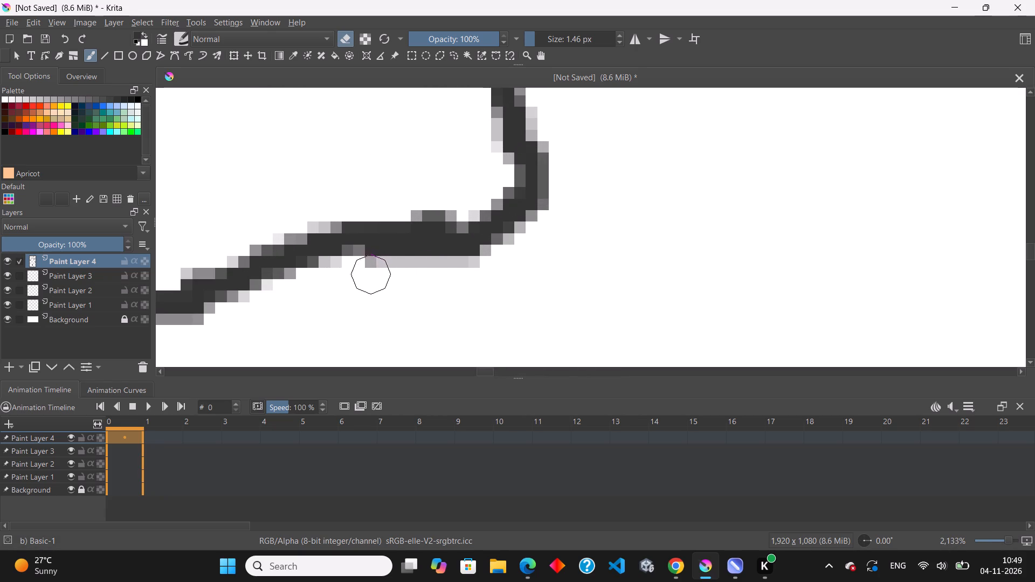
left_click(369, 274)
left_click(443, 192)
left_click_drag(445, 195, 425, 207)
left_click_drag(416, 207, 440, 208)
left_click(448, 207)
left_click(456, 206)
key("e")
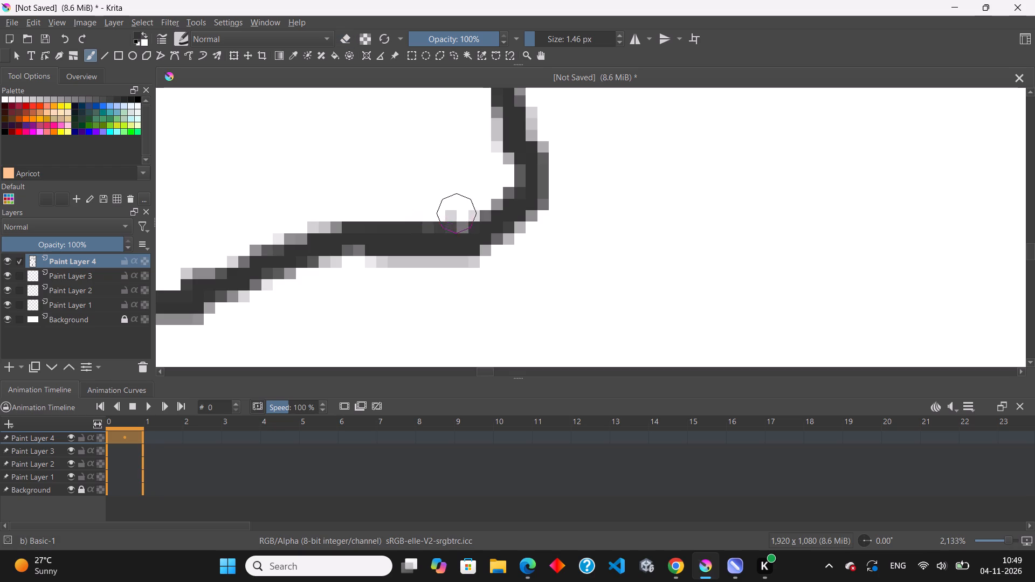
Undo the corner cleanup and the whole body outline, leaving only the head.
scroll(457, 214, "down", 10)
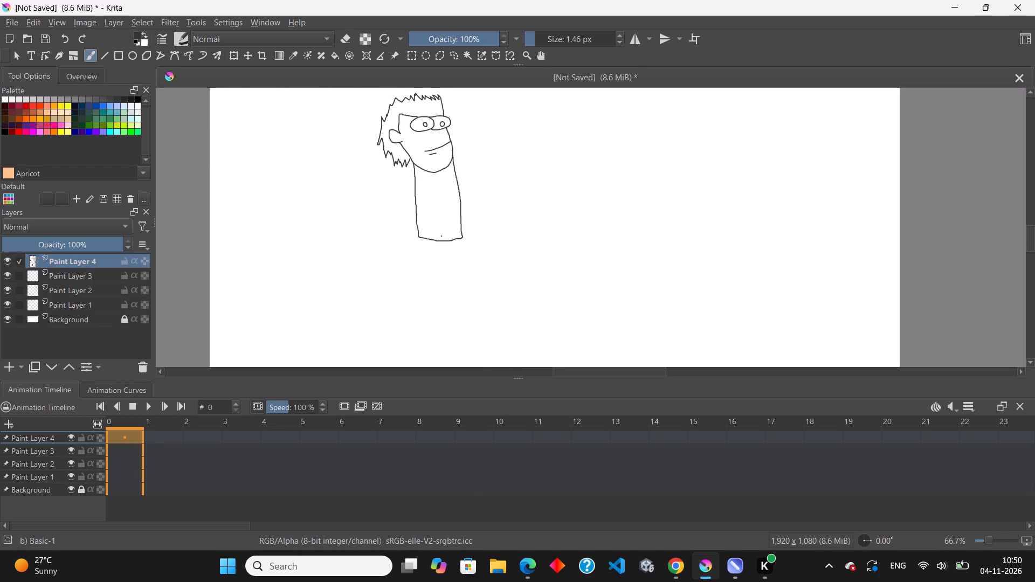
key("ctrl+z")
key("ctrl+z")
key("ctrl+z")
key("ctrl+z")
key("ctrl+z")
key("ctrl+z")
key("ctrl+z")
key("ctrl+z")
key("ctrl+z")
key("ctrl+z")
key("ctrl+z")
Draw the body's back line straight down from the jaw beside the lowest hair spikes.
scroll(402, 171, "up", 2)
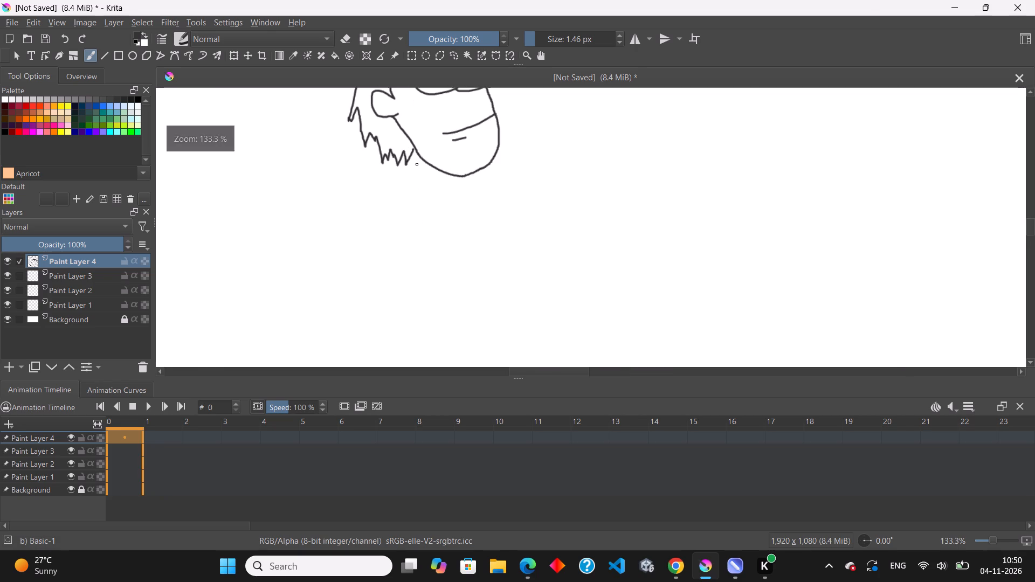
left_click_drag(418, 155, 418, 162)
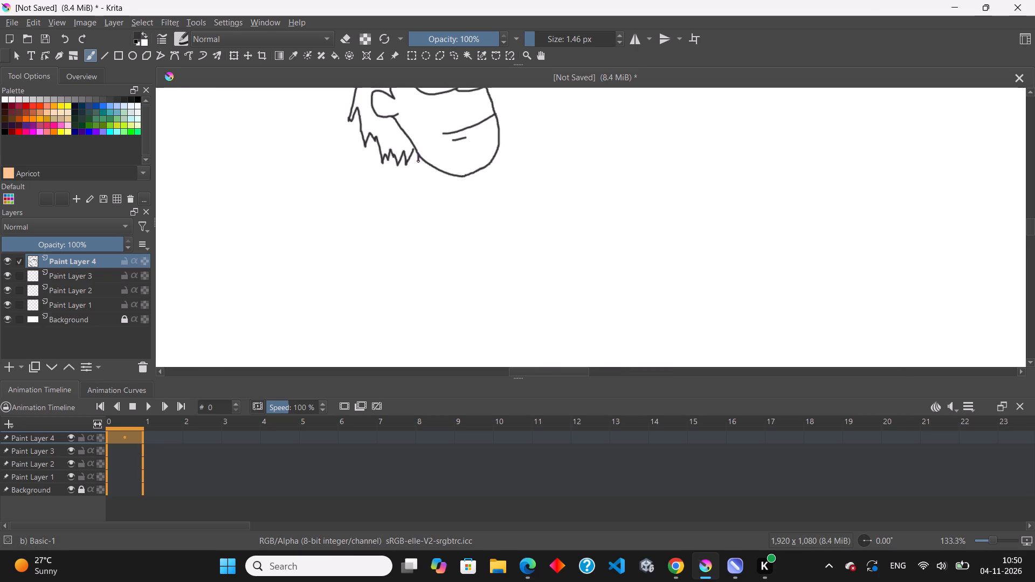
left_click_drag(418, 162, 416, 203)
left_click_drag(416, 203, 416, 296)
left_click_drag(416, 296, 417, 301)
Draw a shallow, downward-curving bottom edge from the end of the back line, replacing a flat first try.
left_click_drag(417, 301, 434, 301)
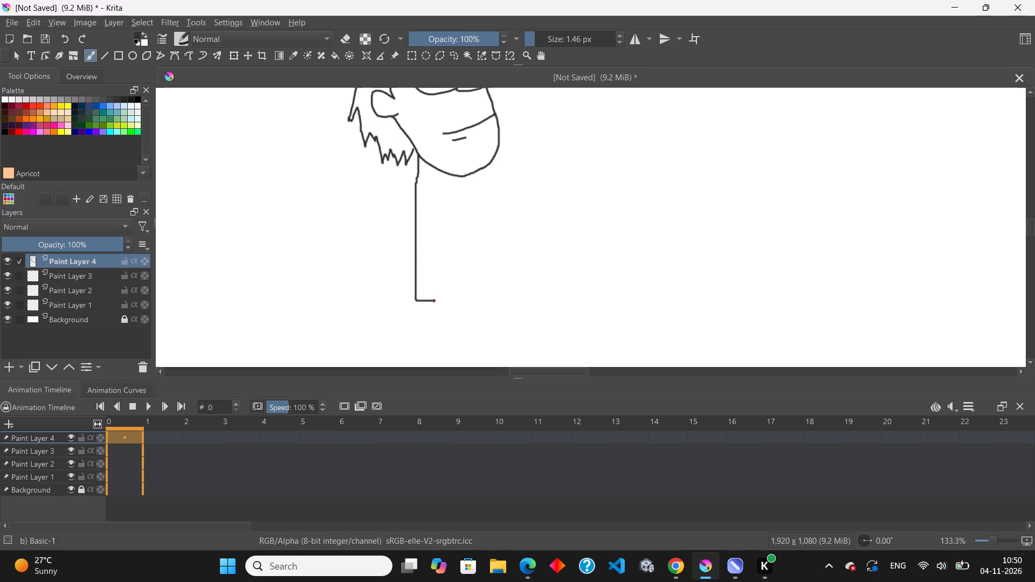
left_click_drag(434, 301, 435, 301)
key("ctrl+z")
scroll(456, 321, "up", 1)
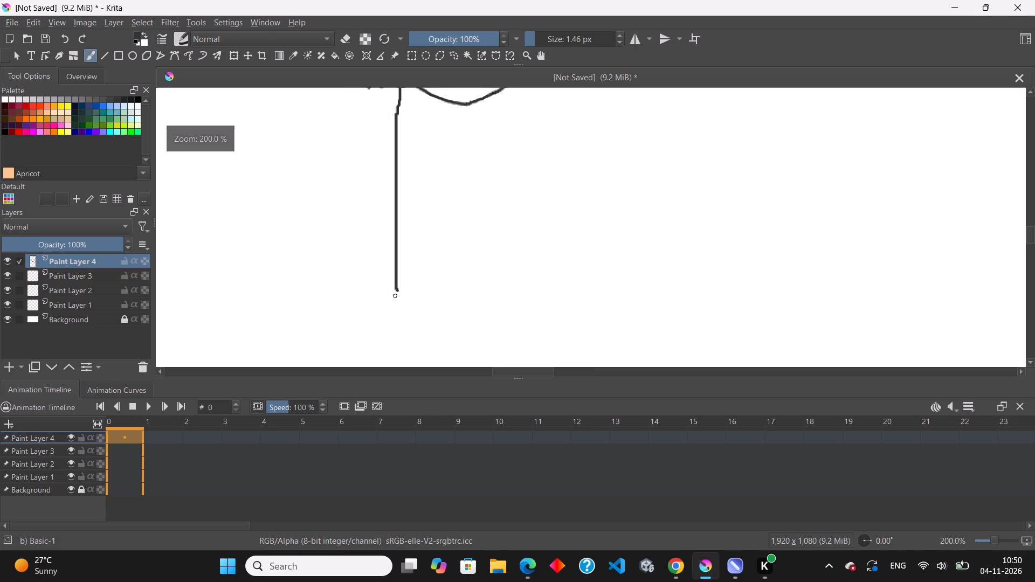
left_click_drag(397, 289, 469, 306)
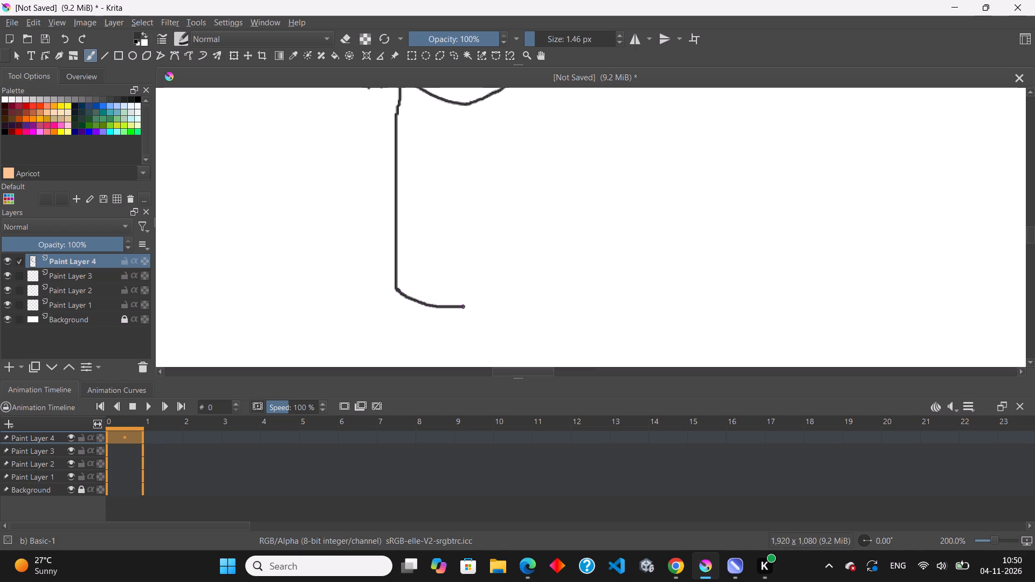
left_click_drag(469, 306, 515, 301)
Draw the body's front line from the chin straight down to meet the bottom edge.
scroll(511, 293, "down", 1)
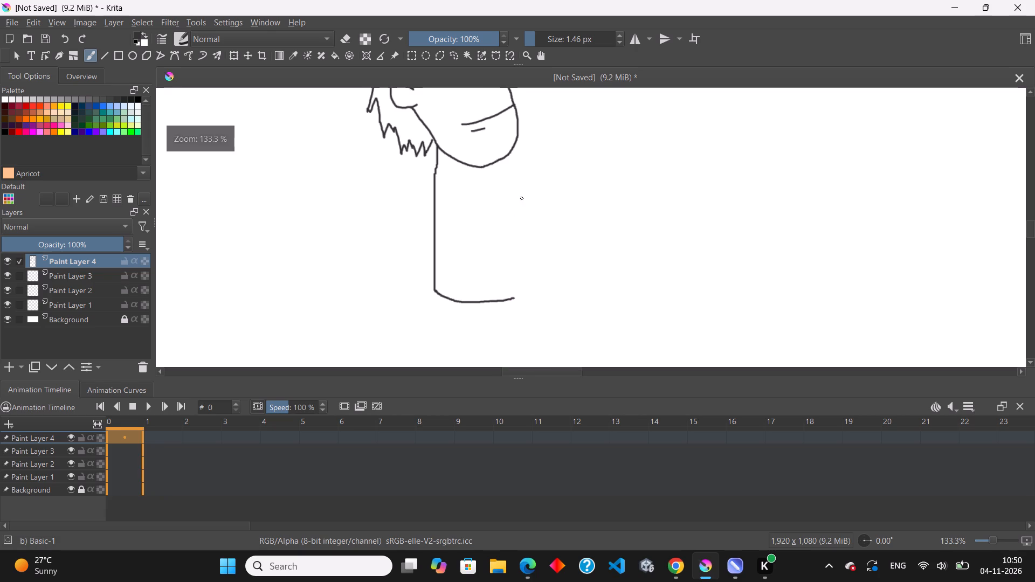
left_click_drag(515, 147, 518, 193)
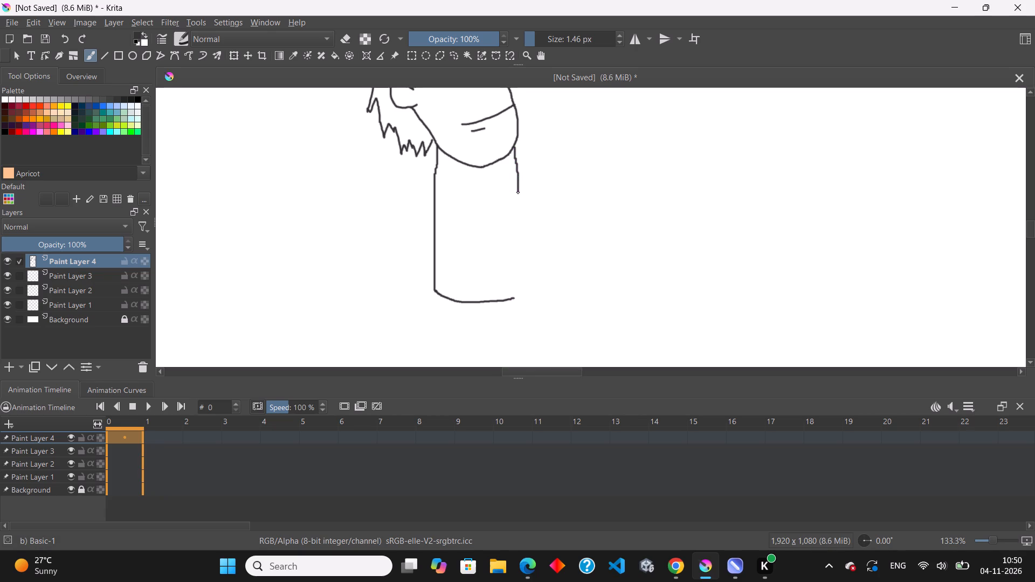
left_click_drag(518, 193, 518, 297)
left_click_drag(518, 297, 512, 301)
Erase the thick, overlapping corner where the body's front line meets the bottom edge.
scroll(511, 306, "up", 5)
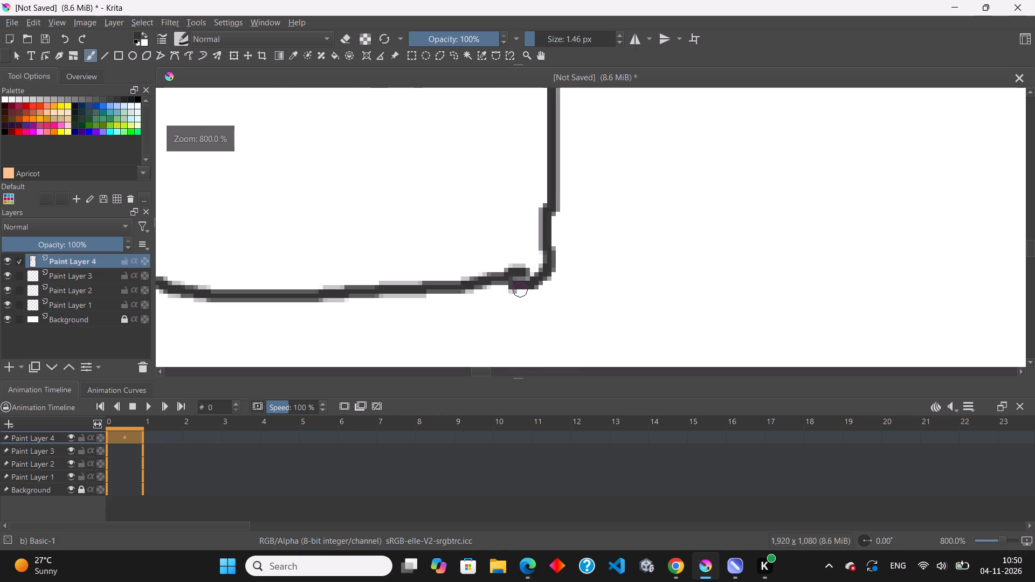
key("e")
left_click(519, 269)
left_click(524, 270)
left_click(512, 270)
left_click(504, 274)
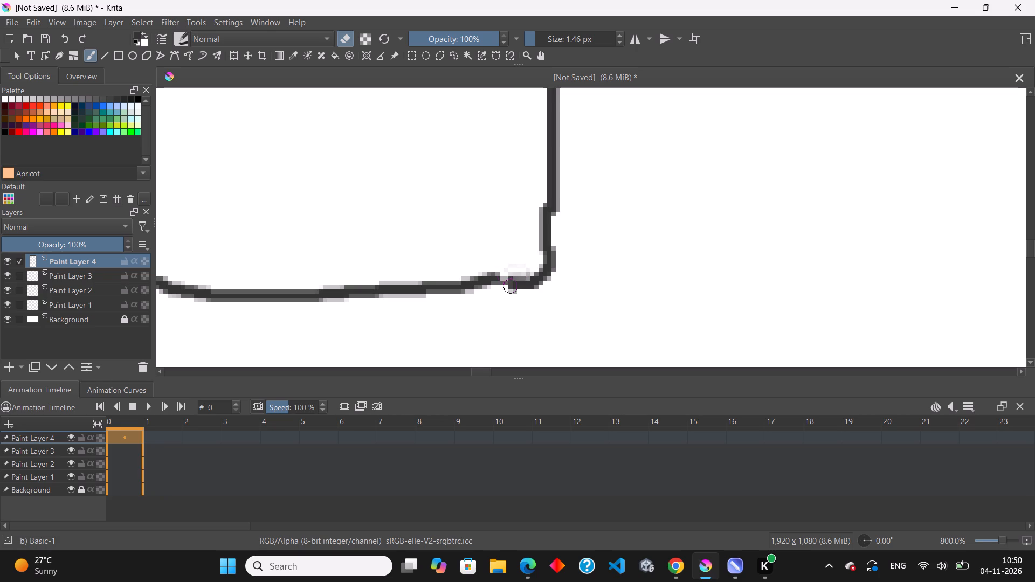
double_click(514, 292)
left_click(532, 290)
left_click(541, 286)
left_click_drag(517, 296, 534, 274)
left_click_drag(534, 274, 509, 295)
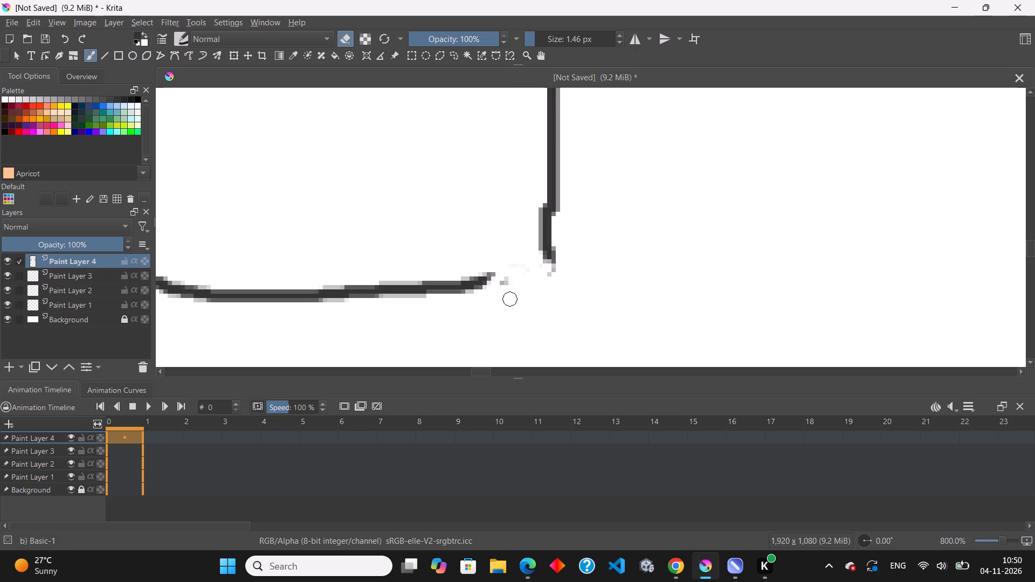
left_click_drag(509, 295, 563, 268)
Switch back to painting and extend the bottom edge in a smooth rising curve to the end of the front line.
key("e")
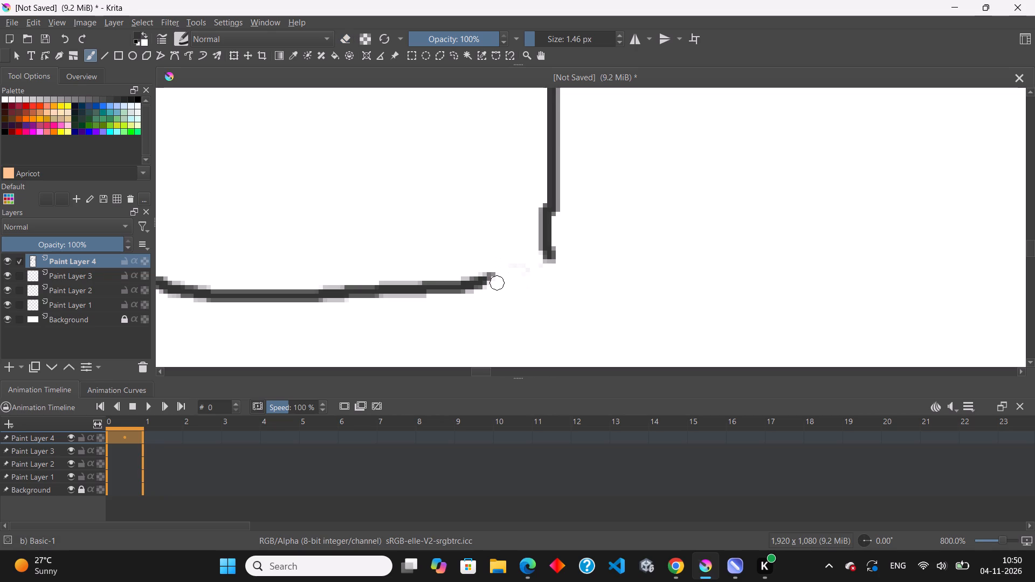
left_click_drag(481, 285, 546, 261)
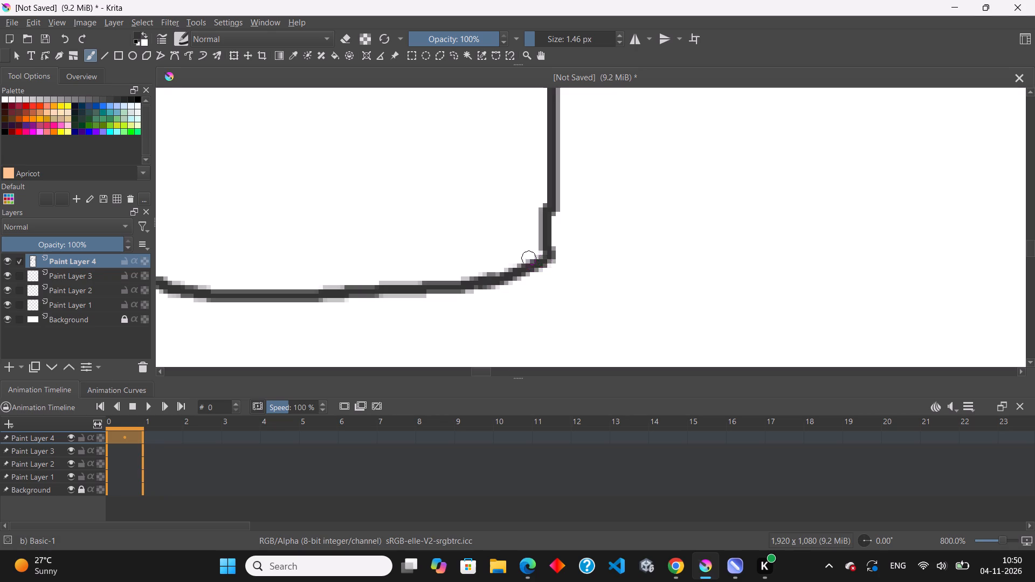
Erase the jagged lower end of the body's front line just above the bottom corner.
scroll(525, 264, "down", 8)
scroll(523, 283, "up", 12)
key("e")
left_click_drag(445, 217, 628, 178)
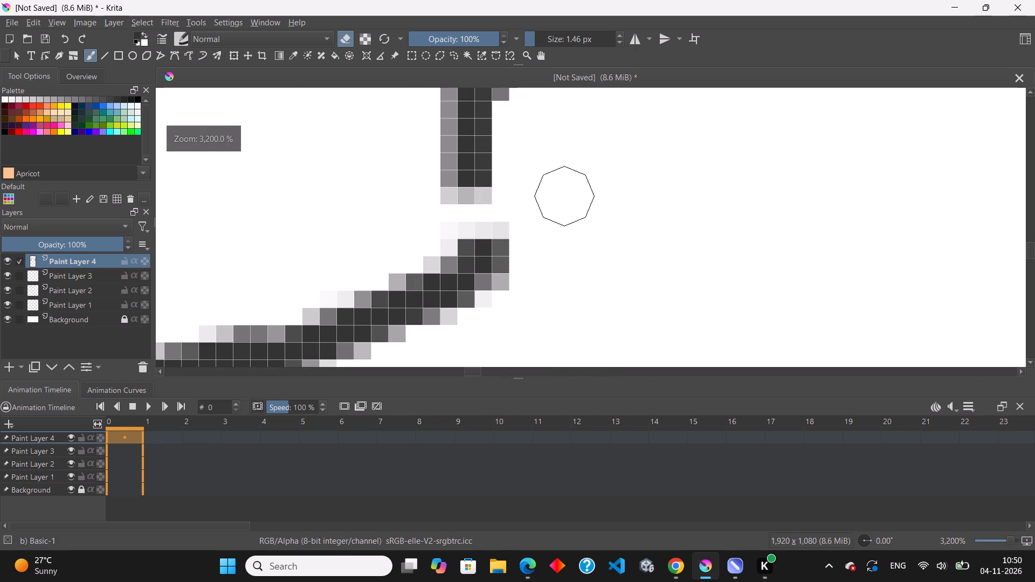
left_click_drag(628, 178, 453, 214)
scroll(489, 246, "down", 2)
left_click_drag(403, 191, 644, 166)
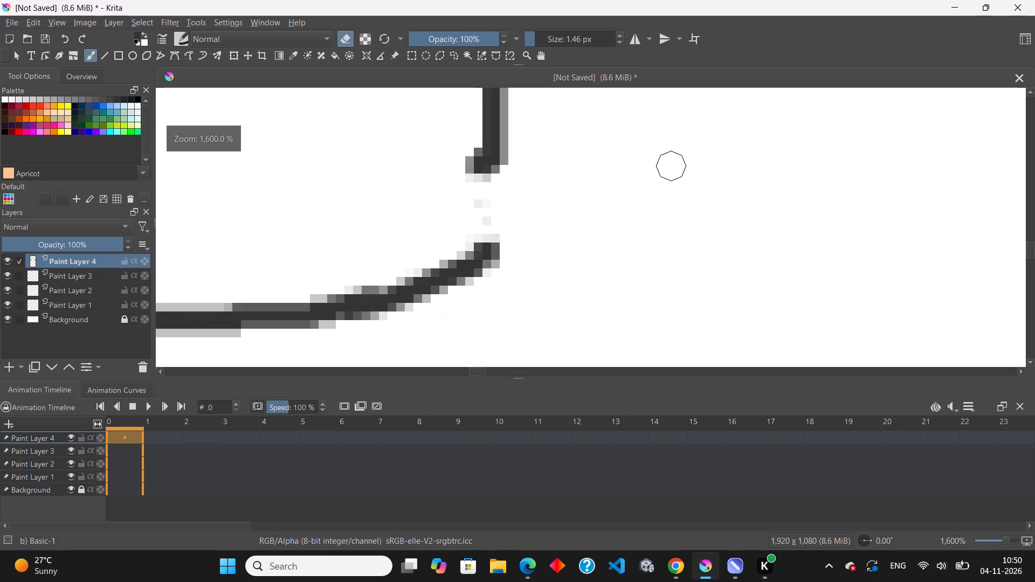
left_click_drag(644, 166, 514, 232)
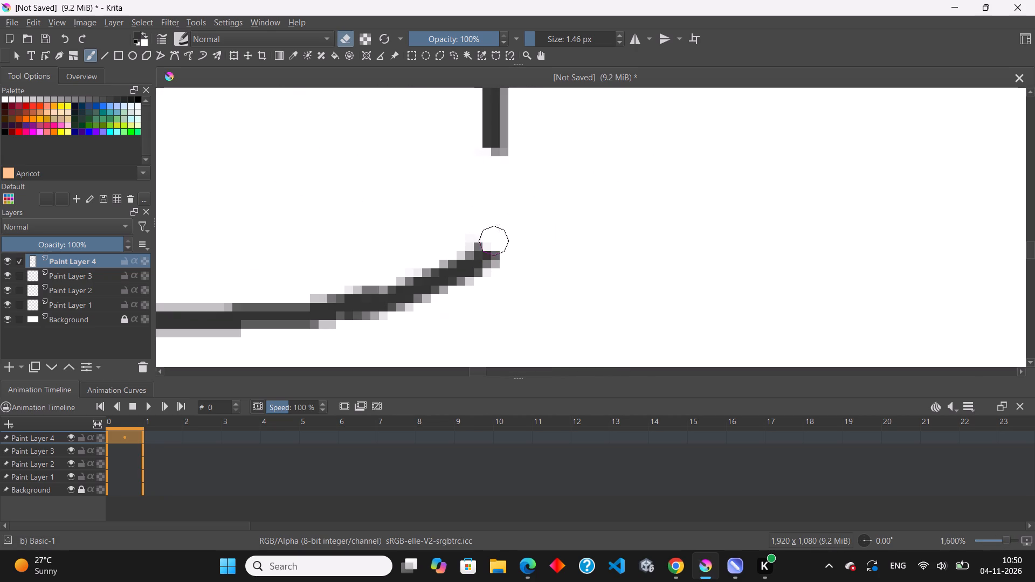
left_click_drag(514, 232, 526, 227)
Switch back to painting and redraw the lower end of the front line down to the bottom edge, closing the body outline.
key("e")
left_click_drag(494, 144, 498, 153)
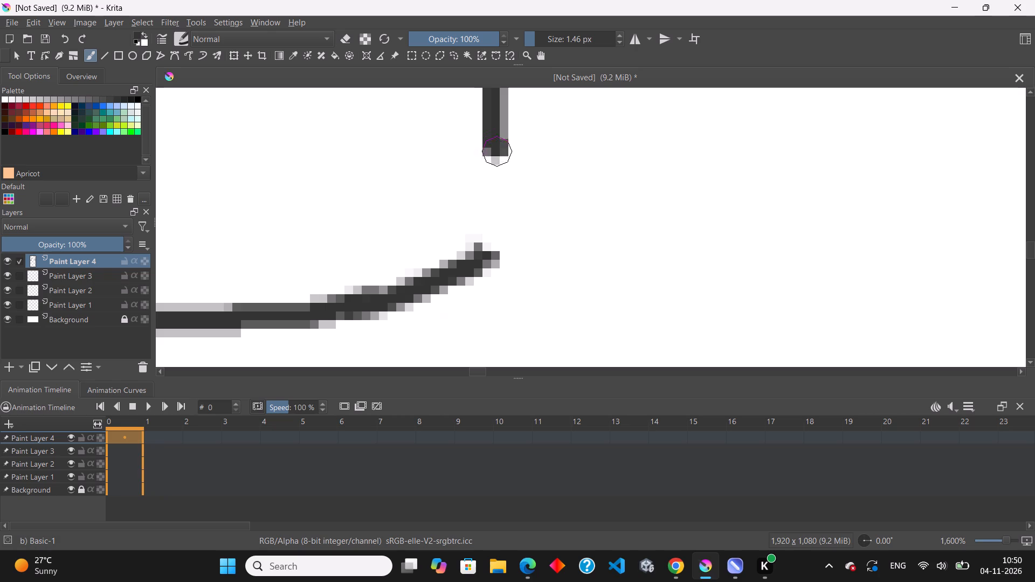
left_click_drag(498, 153, 481, 257)
scroll(479, 259, "down", 10)
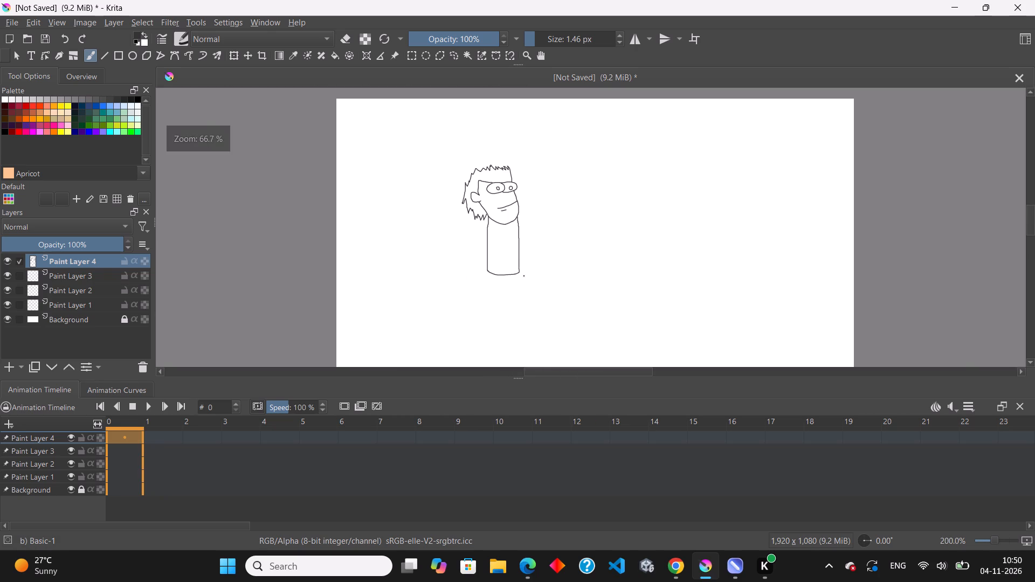
Draw two short eyebrows above the eyes, each slanting down toward the middle of the face.
scroll(510, 249, "up", 2)
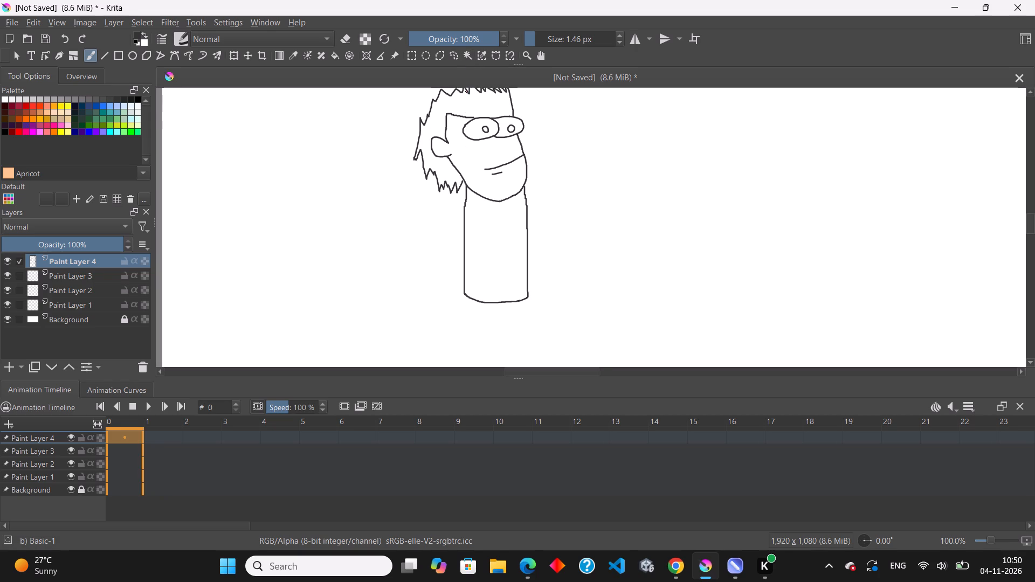
scroll(466, 92, "up", 5)
left_click_drag(440, 166, 535, 174)
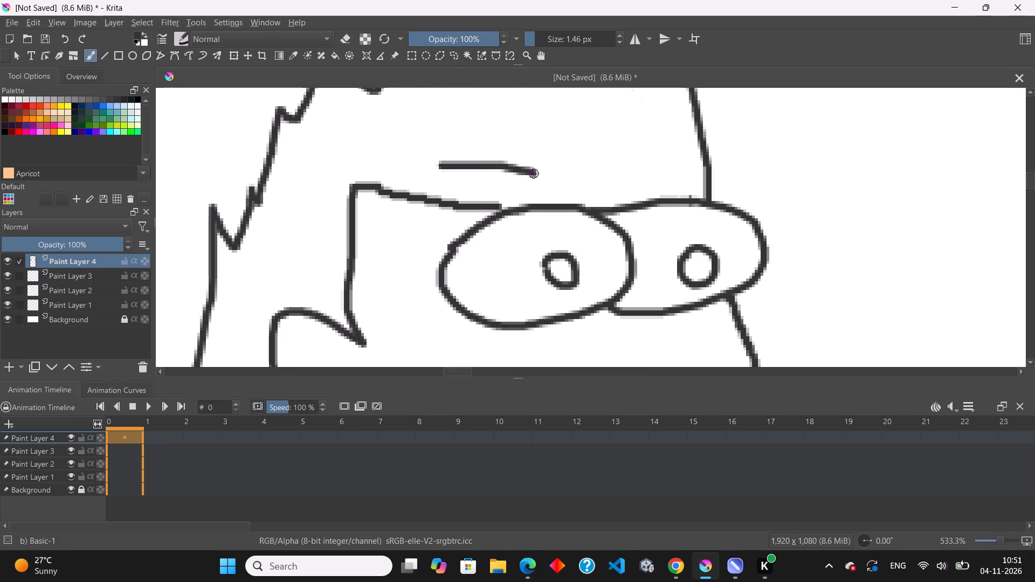
left_click_drag(535, 174, 544, 178)
left_click_drag(612, 192, 670, 154)
scroll(629, 160, "down", 3)
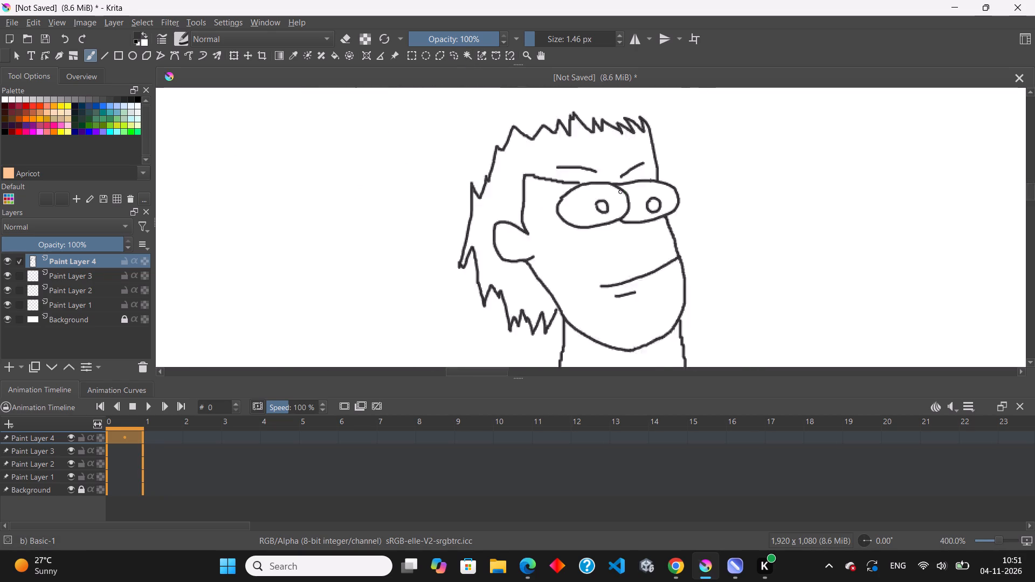
Draw two straight vertical single-line legs extending down from the body's curved bottom edge, one near each side.
scroll(615, 205, "down", 3)
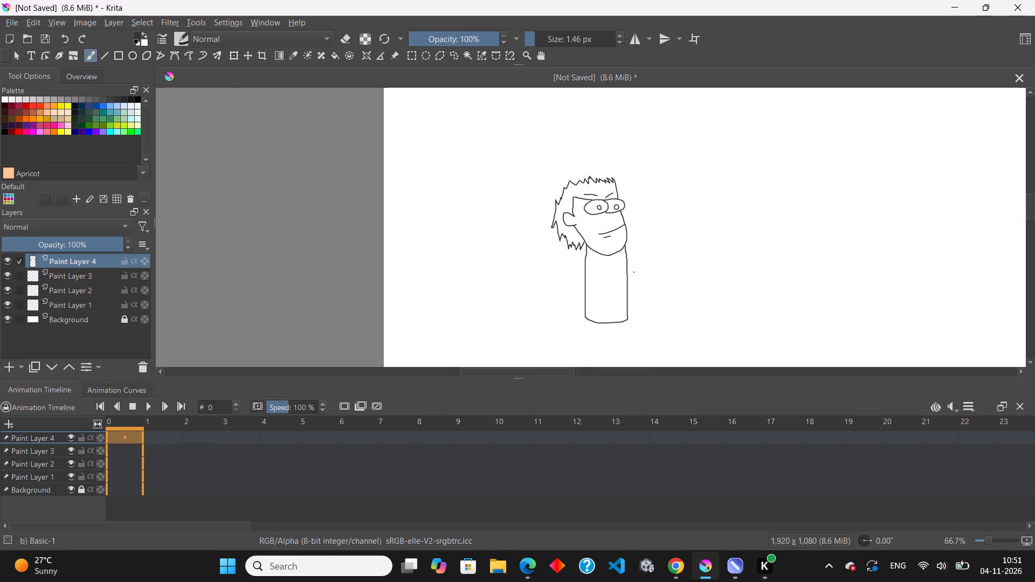
scroll(574, 220, "down", 3)
scroll(588, 251, "up", 3)
scroll(604, 319, "up", 3)
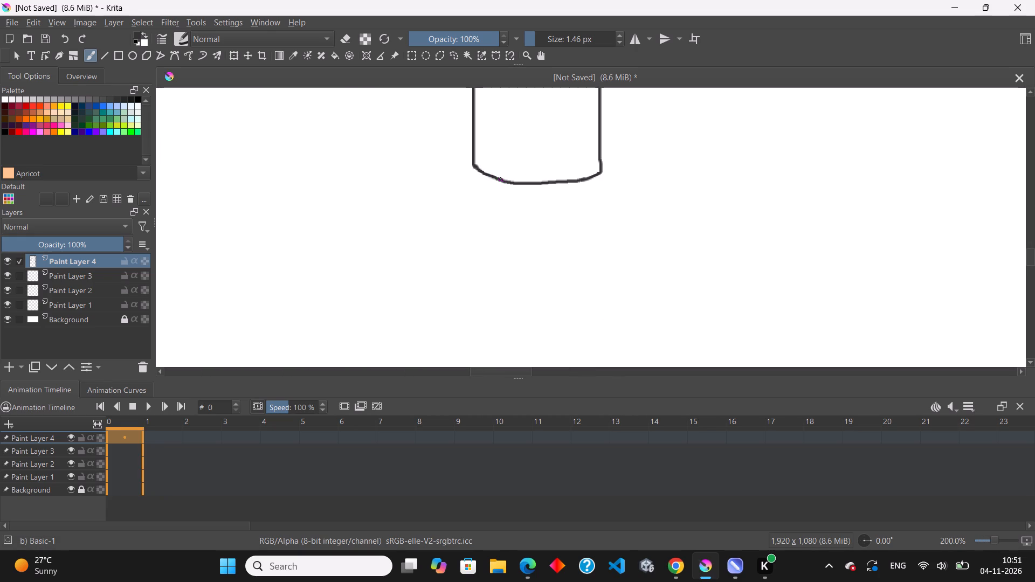
left_click_drag(500, 179, 502, 283)
left_click_drag(569, 182, 570, 279)
Draw two bent single-line arms: one reaching outward and up from the body's front line, the other a V across the chest from the back line.
scroll(567, 273, "down", 5)
scroll(565, 202, "up", 3)
scroll(558, 216, "down", 1)
scroll(582, 271, "up", 1)
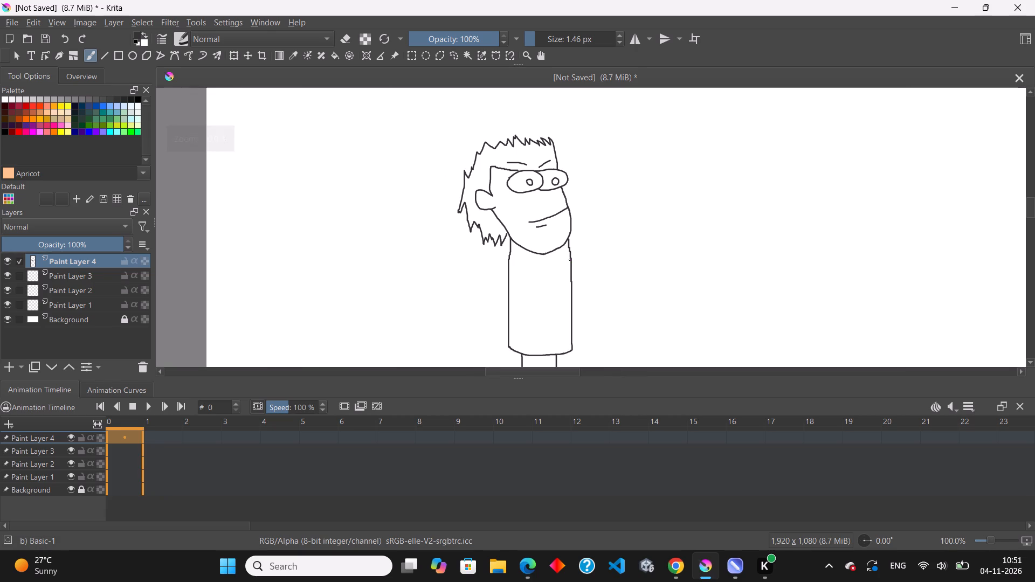
left_click_drag(570, 260, 624, 242)
left_click_drag(508, 271, 514, 280)
left_click_drag(514, 280, 573, 280)
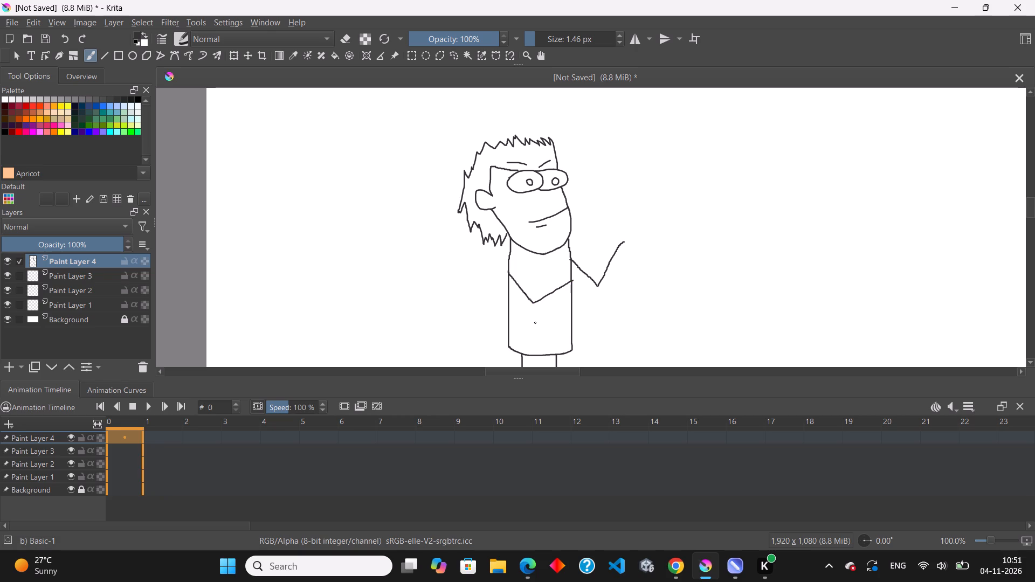
Check the drawing on Paint Layer 4 at frames 0 to 5 of the animation timeline, ending back at frame 0.
scroll(509, 138, "down", 4)
scroll(513, 139, "up", 1)
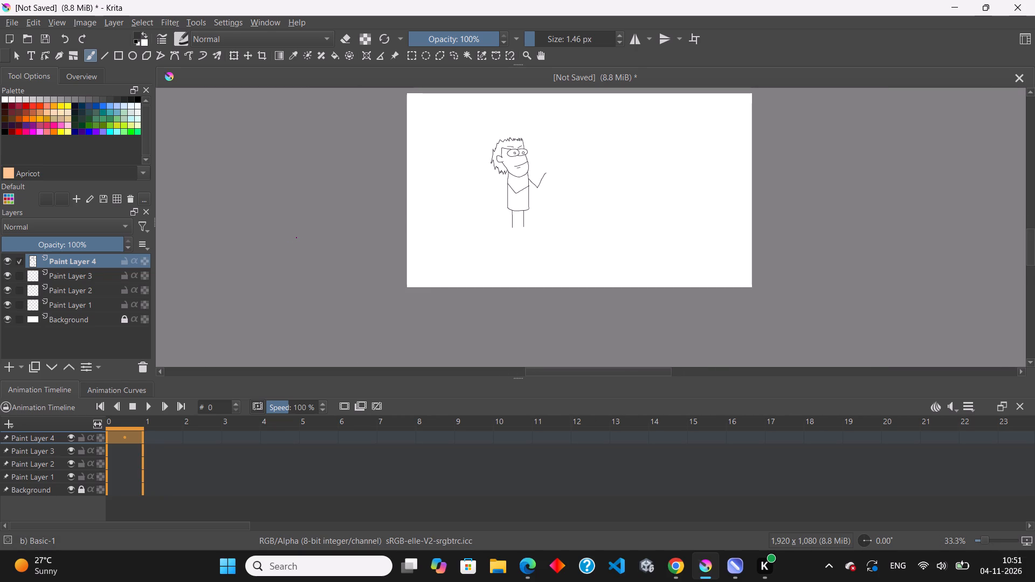
scroll(327, 179, "up", 1)
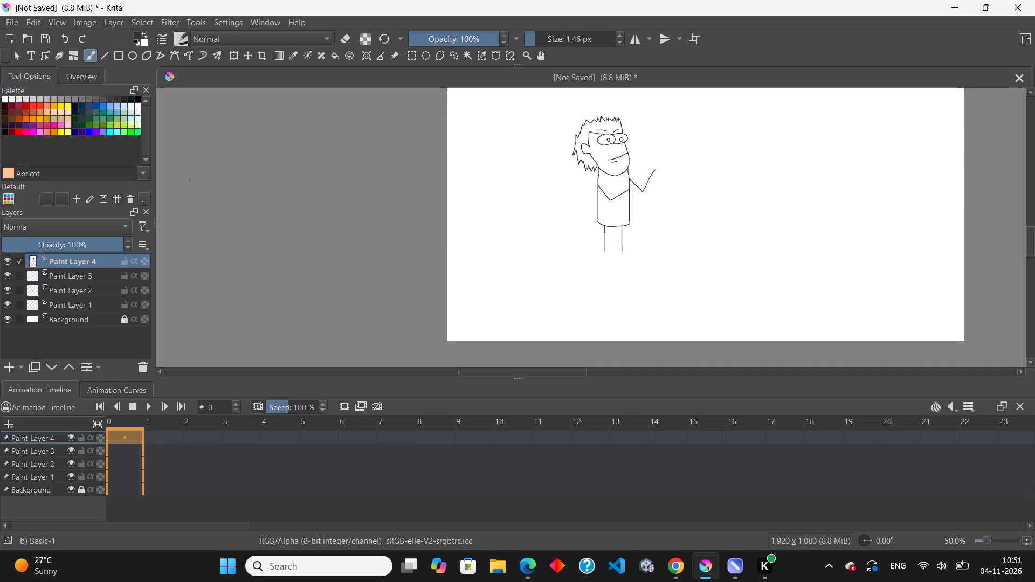
left_click(127, 447)
left_click(155, 440)
left_click(187, 439)
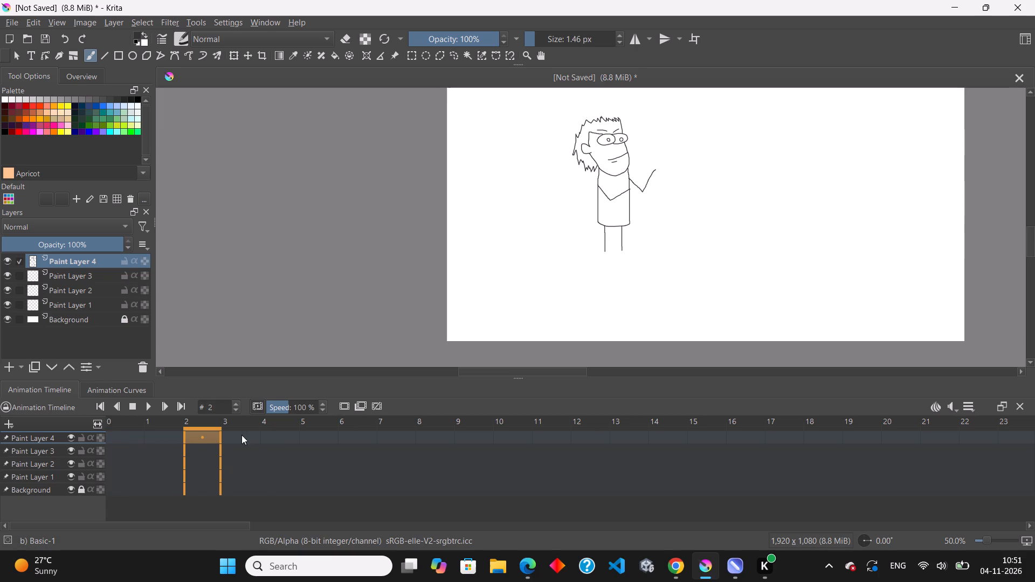
left_click(241, 435)
left_click(273, 436)
left_click(312, 435)
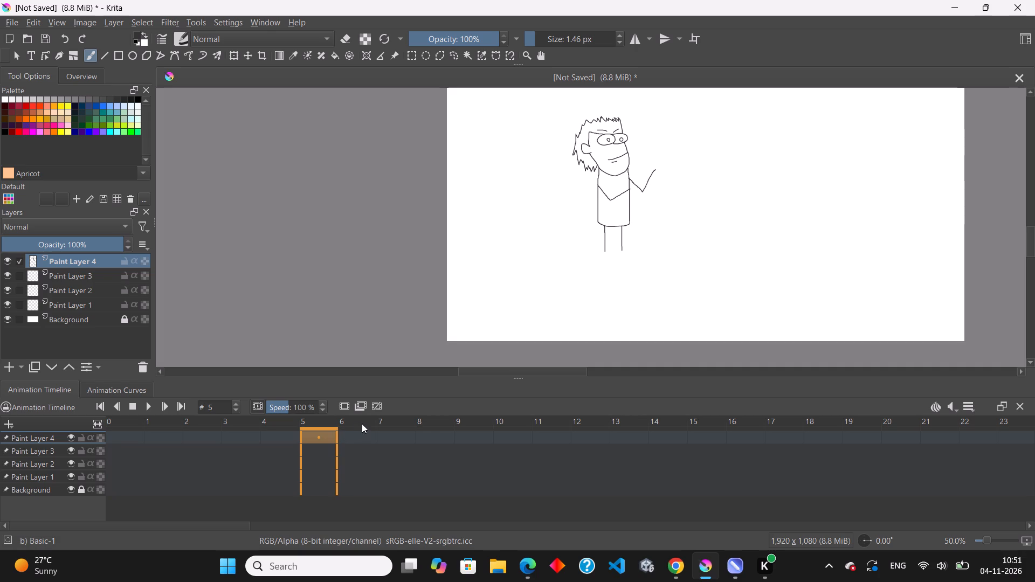
left_click(278, 428)
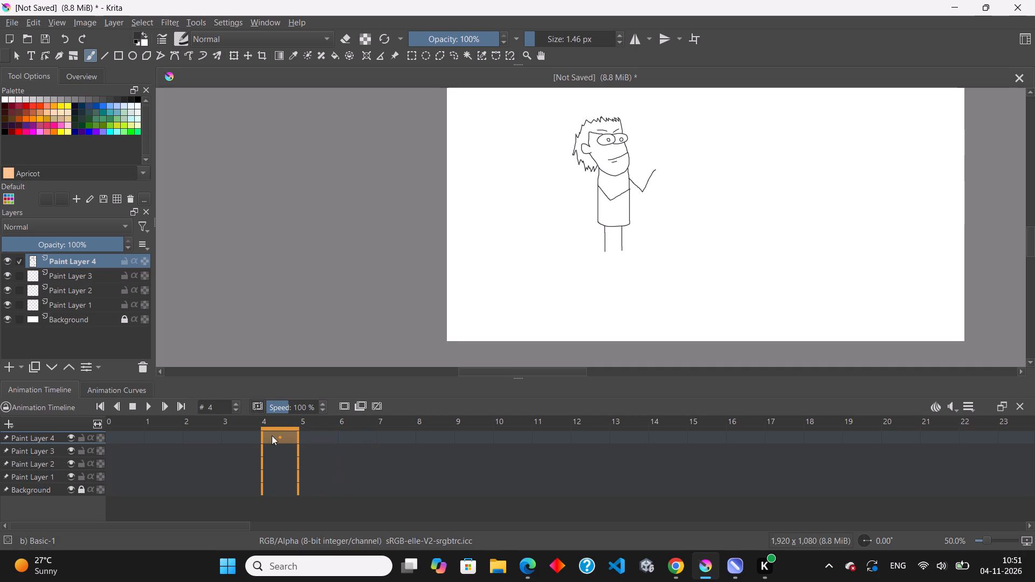
left_click(118, 436)
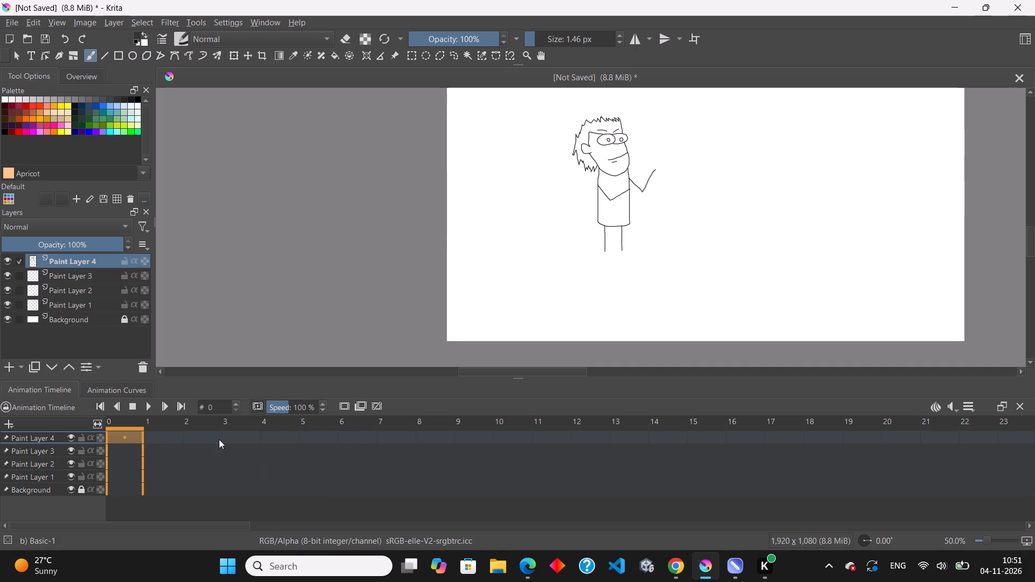
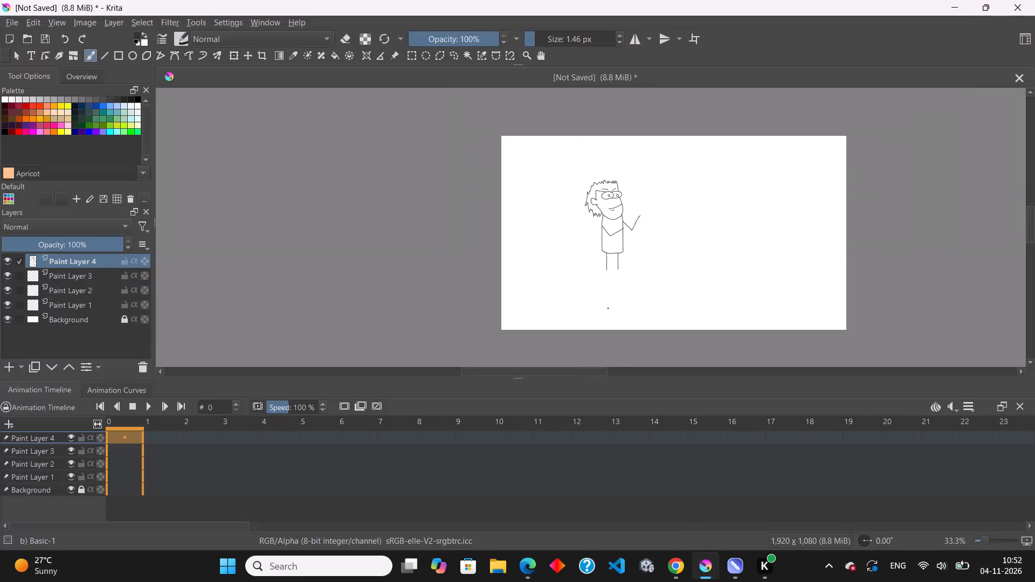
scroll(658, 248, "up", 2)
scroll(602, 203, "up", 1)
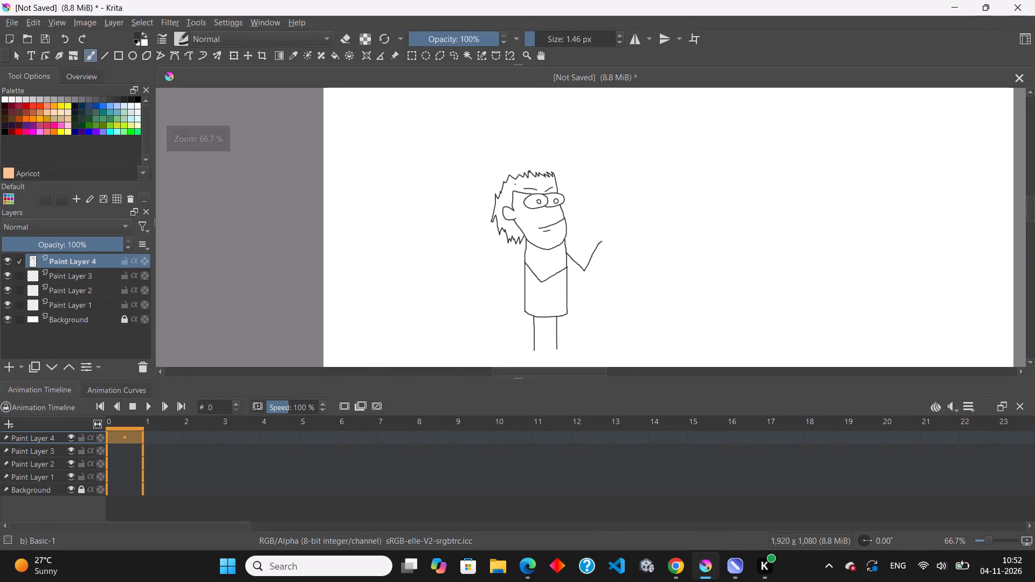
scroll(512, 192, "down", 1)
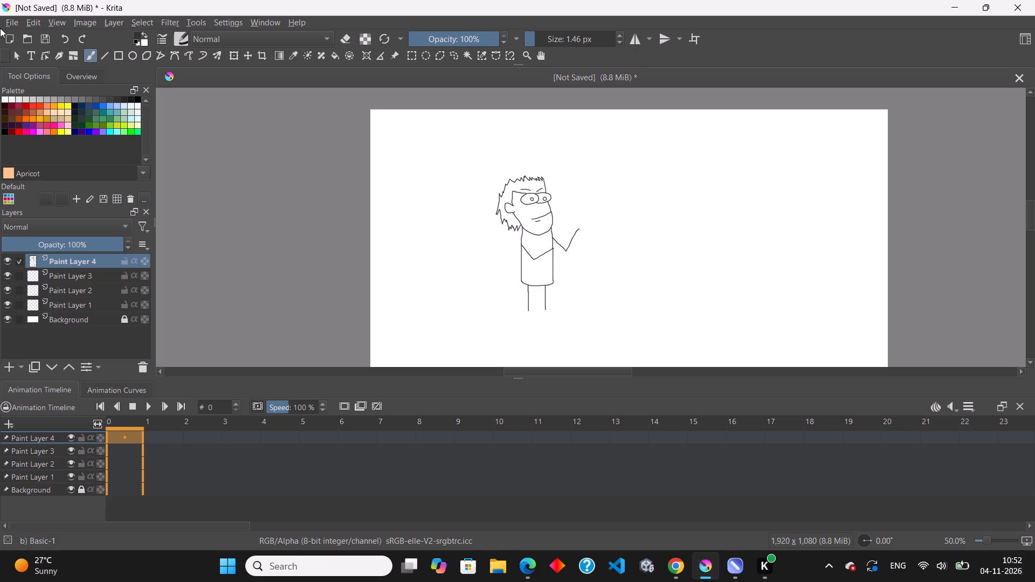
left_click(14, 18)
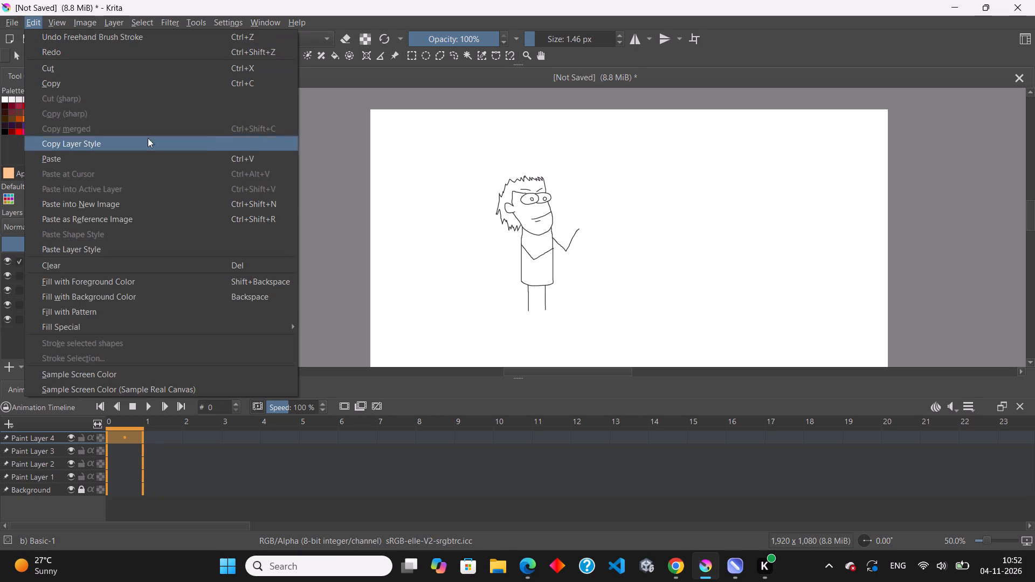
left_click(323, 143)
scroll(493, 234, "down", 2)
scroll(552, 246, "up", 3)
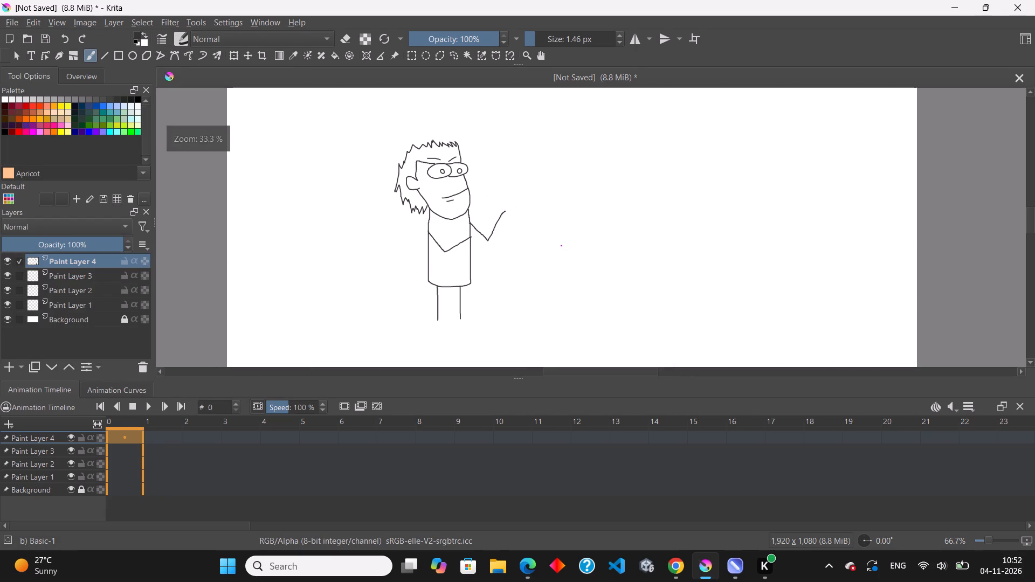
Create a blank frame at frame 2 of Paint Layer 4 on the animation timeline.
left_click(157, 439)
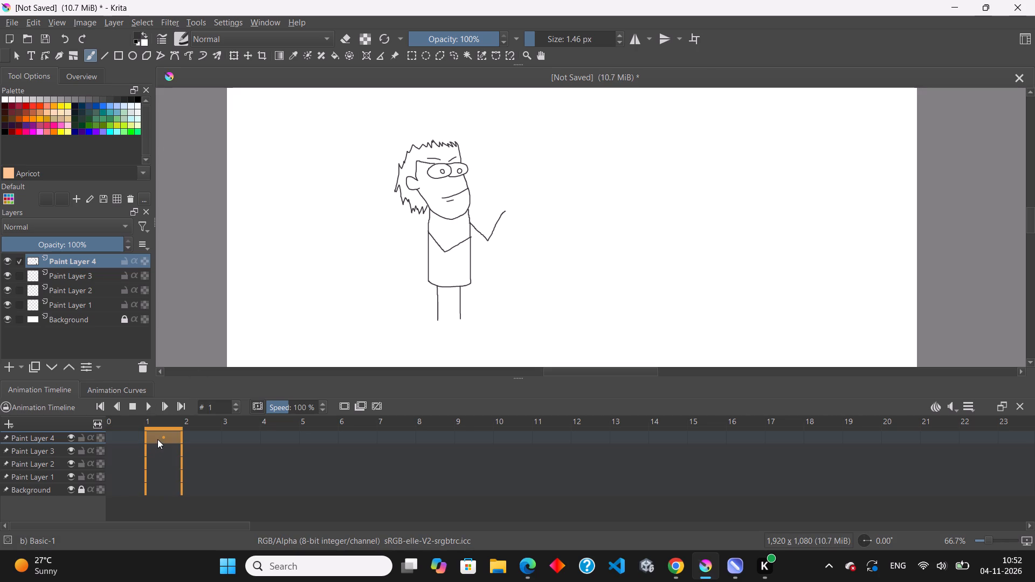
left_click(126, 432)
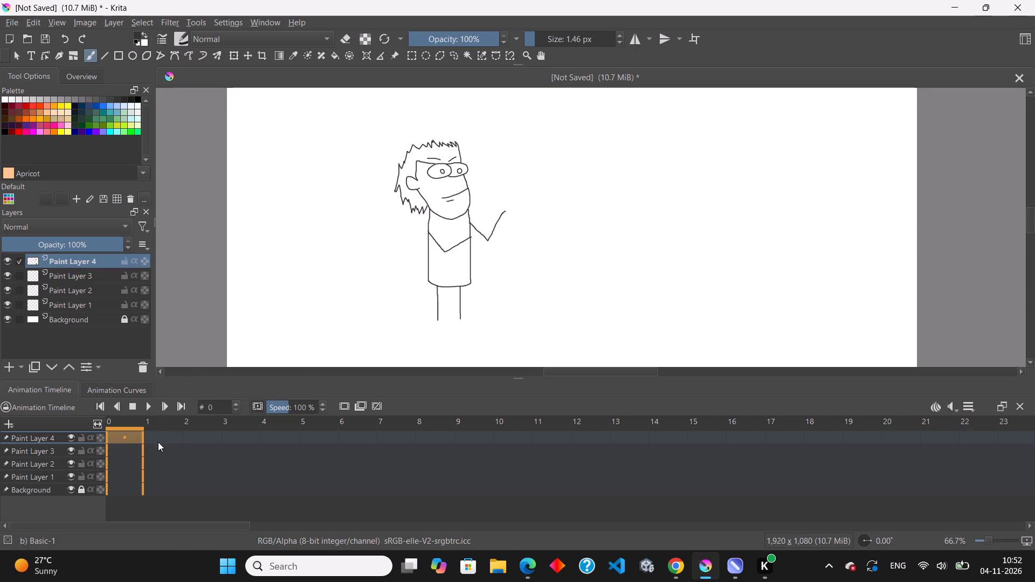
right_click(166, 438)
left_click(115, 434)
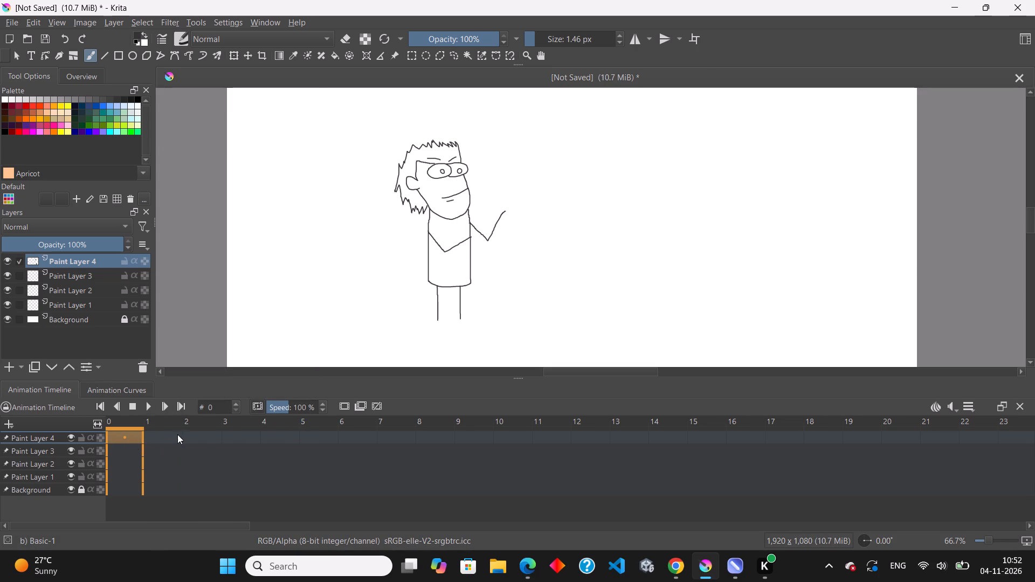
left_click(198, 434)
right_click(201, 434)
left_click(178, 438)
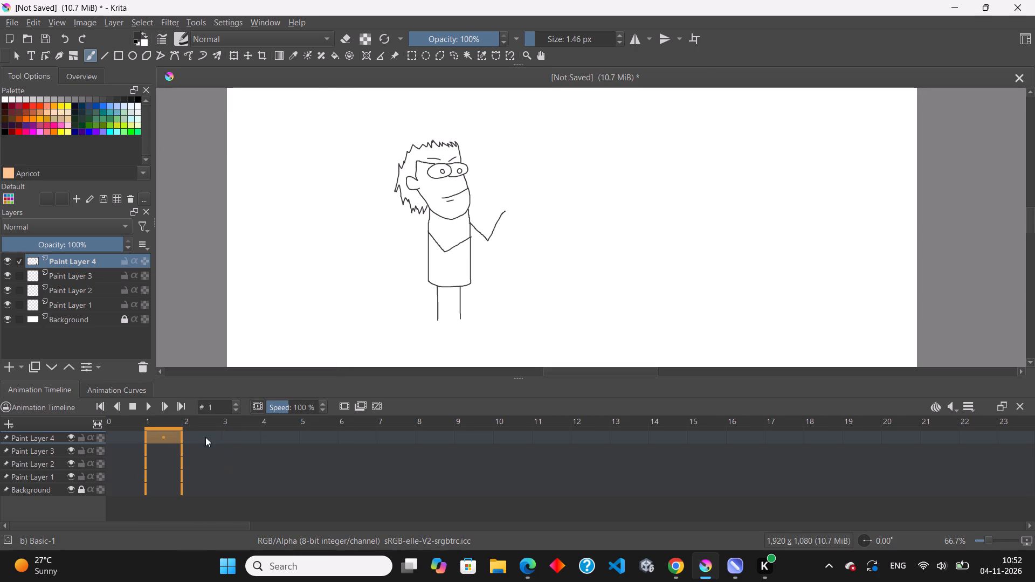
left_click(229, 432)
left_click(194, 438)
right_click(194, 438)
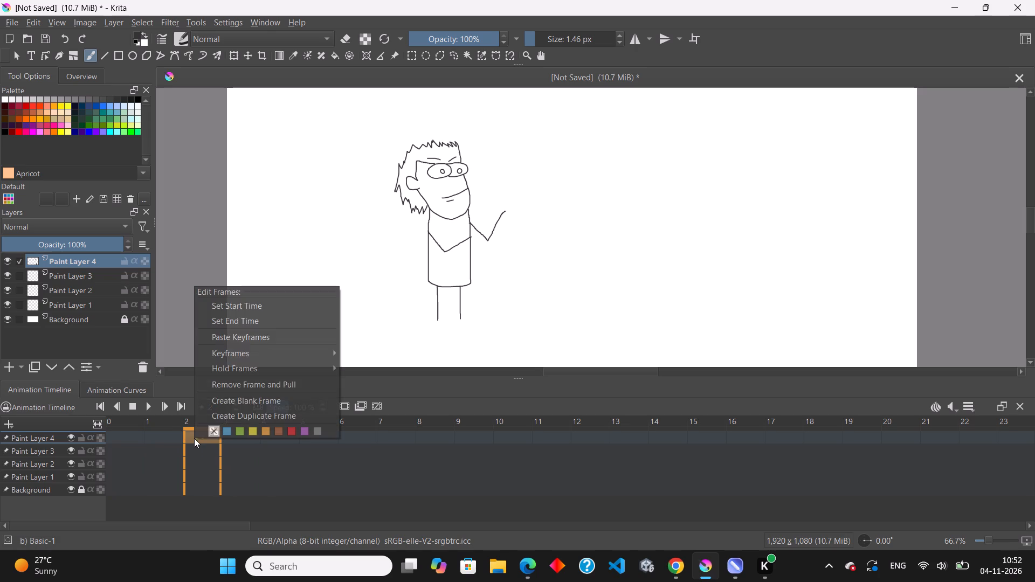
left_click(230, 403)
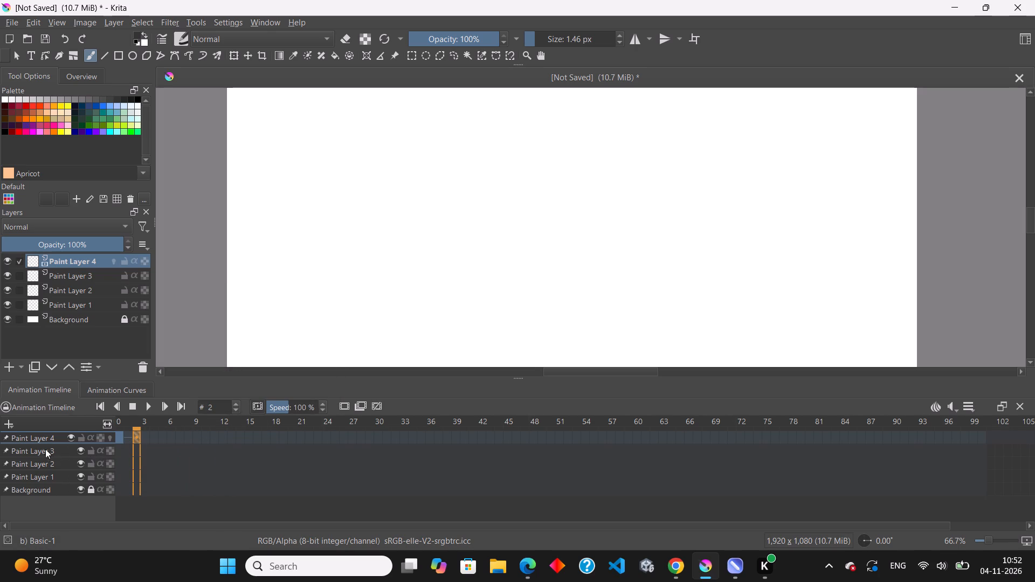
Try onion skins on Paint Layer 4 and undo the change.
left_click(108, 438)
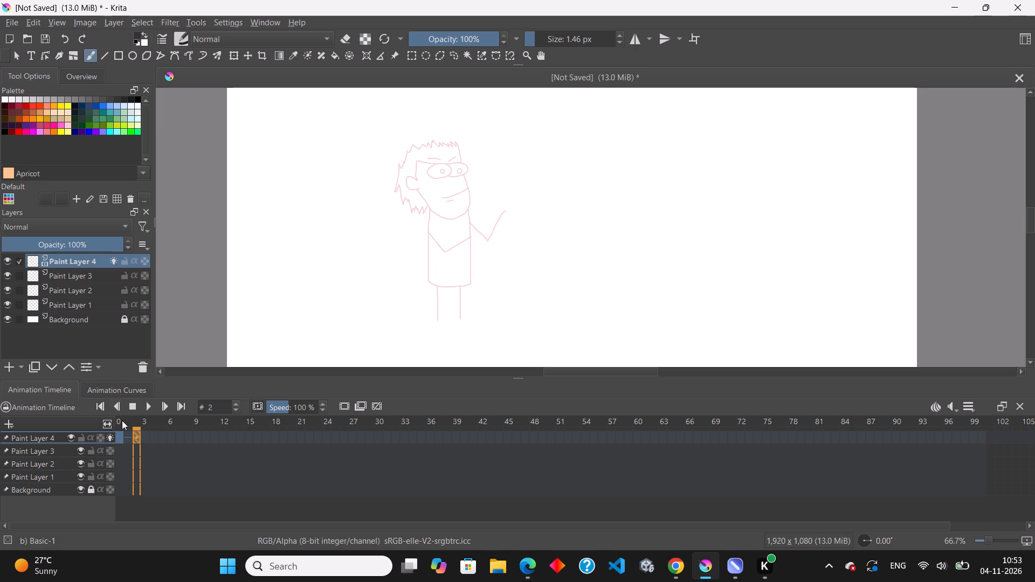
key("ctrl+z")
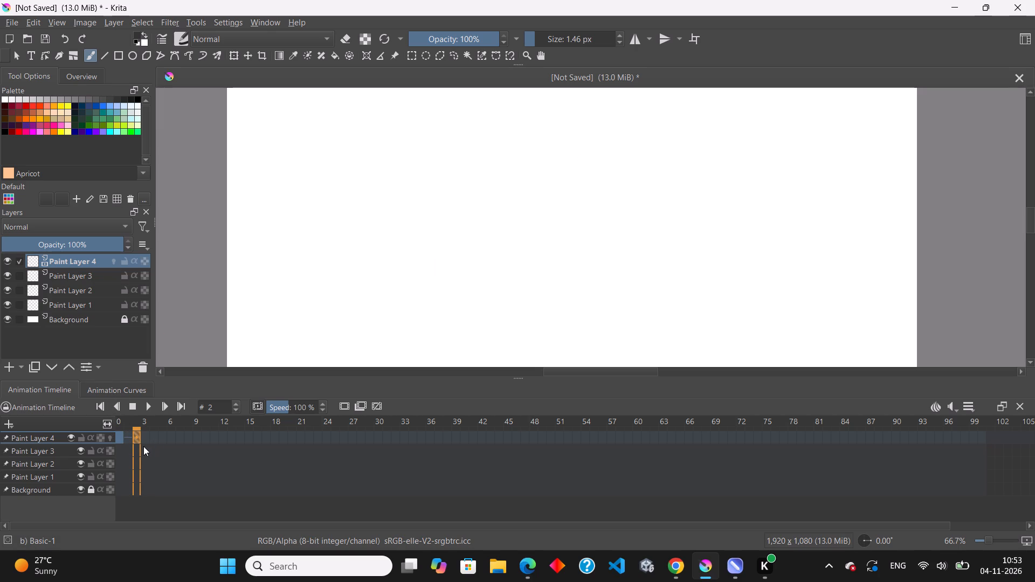
Compare frames 1 and 2 of Paint Layer 4 on the animation timeline.
left_click(138, 441)
left_click(135, 437)
left_click(129, 438)
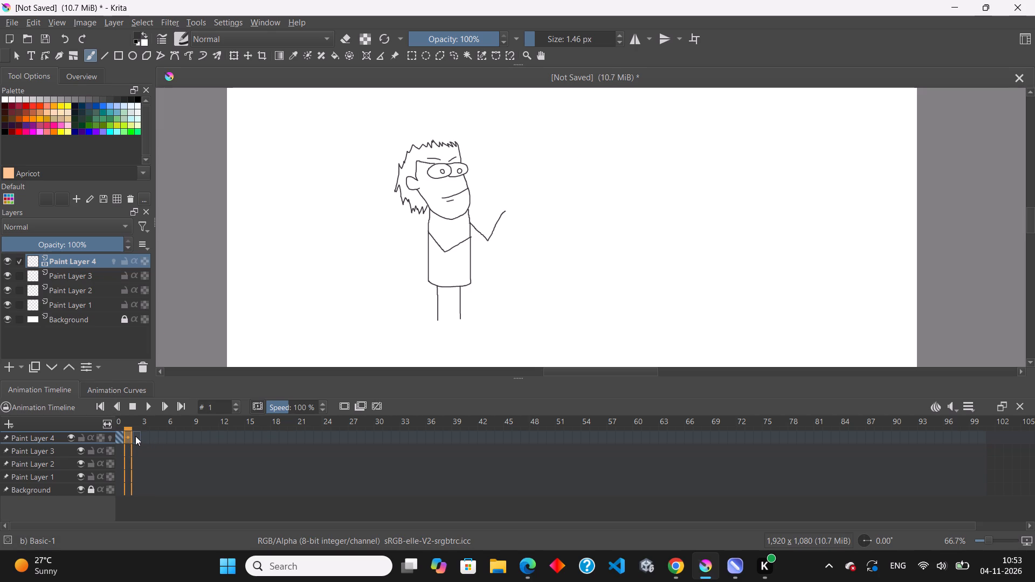
left_click(135, 435)
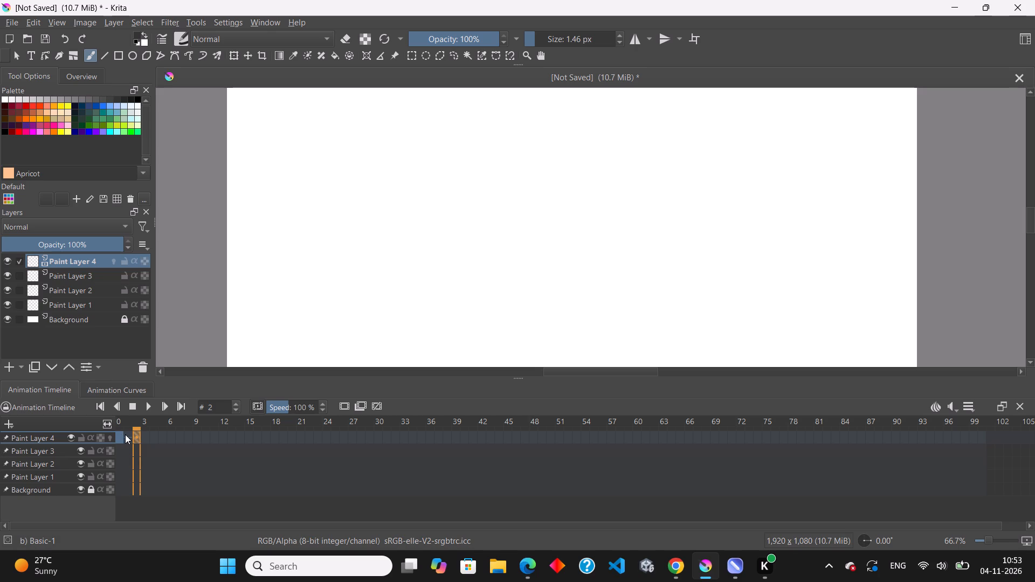
left_click(125, 434)
left_click(133, 434)
left_click(133, 435)
left_click(45, 439)
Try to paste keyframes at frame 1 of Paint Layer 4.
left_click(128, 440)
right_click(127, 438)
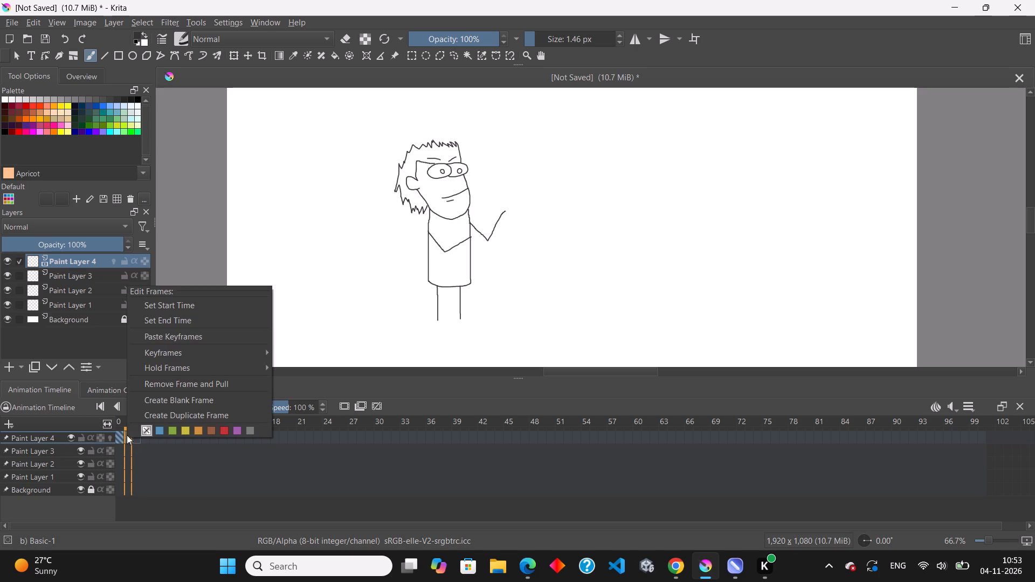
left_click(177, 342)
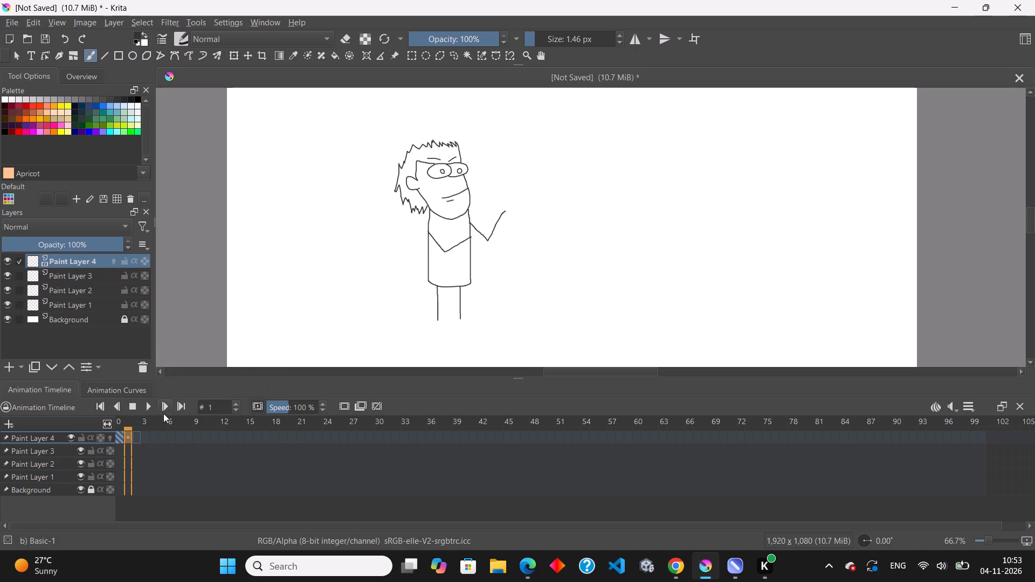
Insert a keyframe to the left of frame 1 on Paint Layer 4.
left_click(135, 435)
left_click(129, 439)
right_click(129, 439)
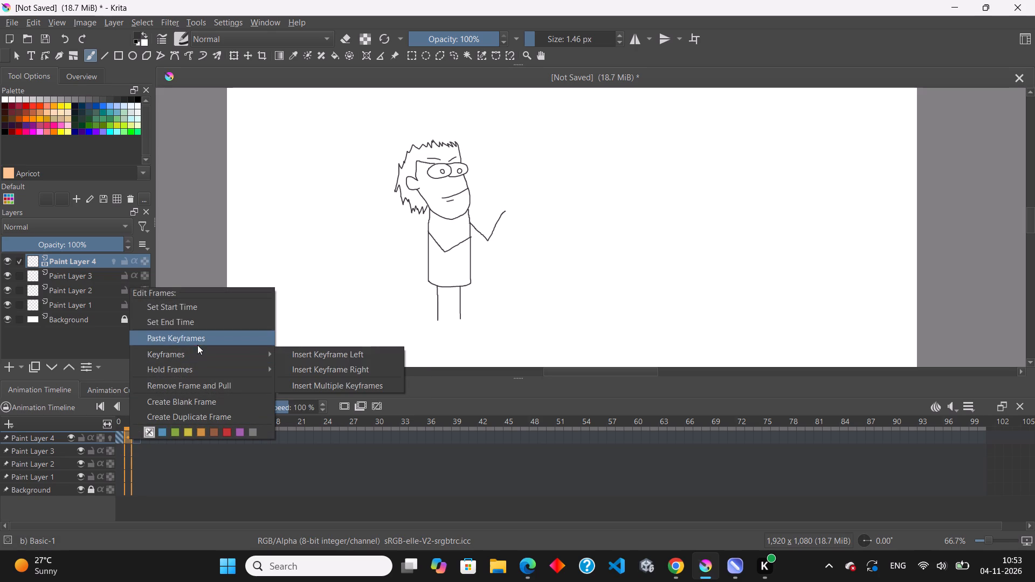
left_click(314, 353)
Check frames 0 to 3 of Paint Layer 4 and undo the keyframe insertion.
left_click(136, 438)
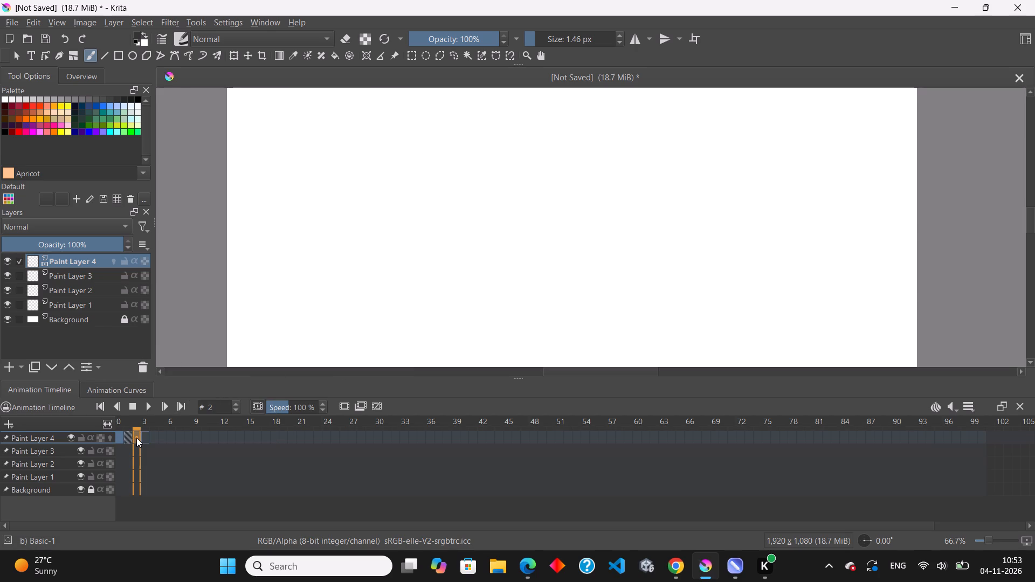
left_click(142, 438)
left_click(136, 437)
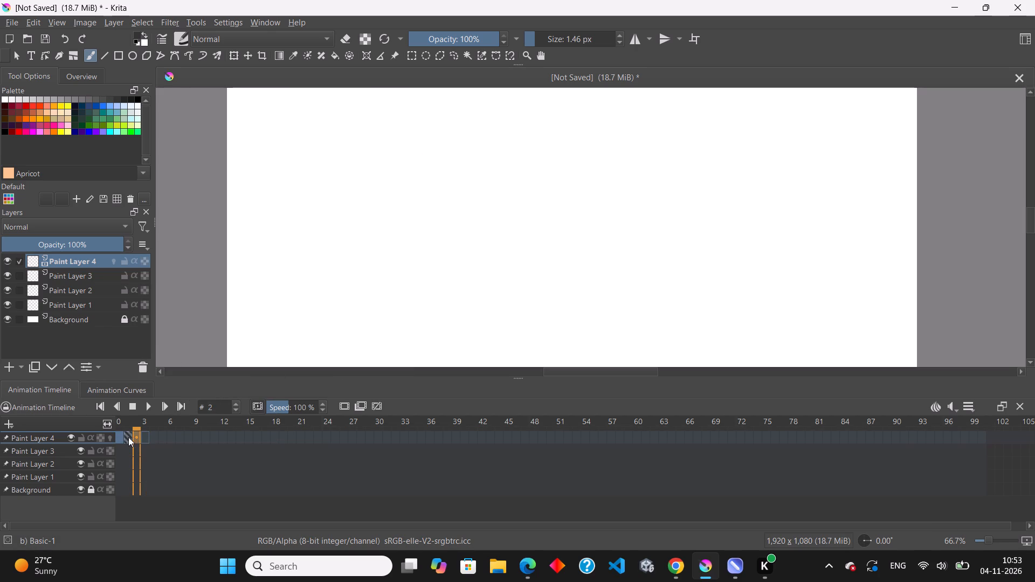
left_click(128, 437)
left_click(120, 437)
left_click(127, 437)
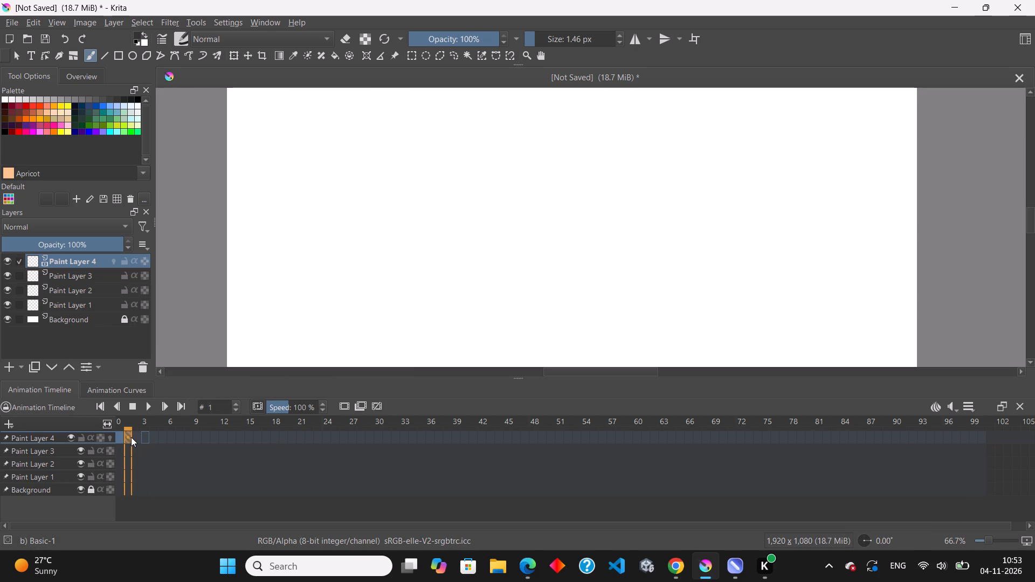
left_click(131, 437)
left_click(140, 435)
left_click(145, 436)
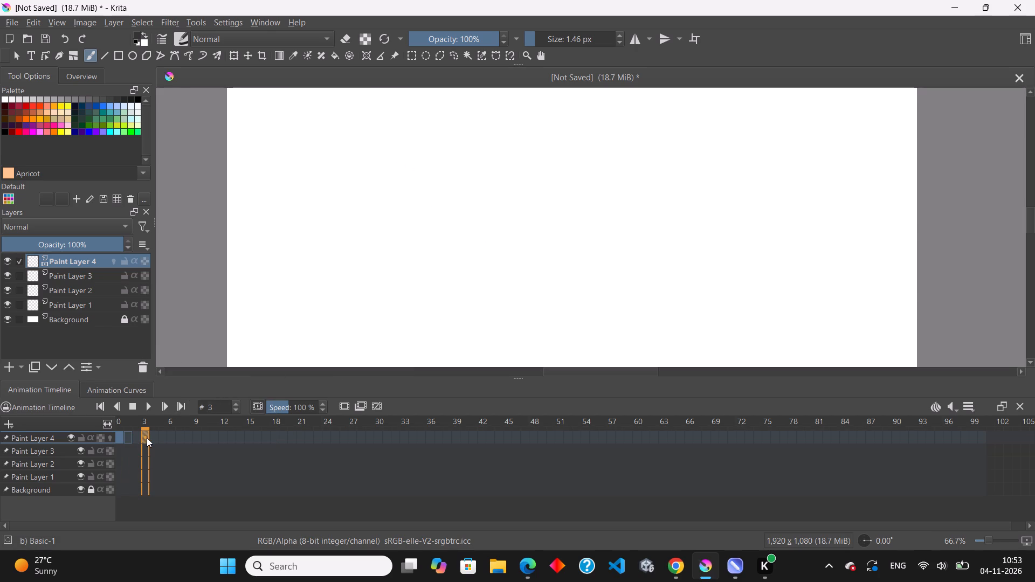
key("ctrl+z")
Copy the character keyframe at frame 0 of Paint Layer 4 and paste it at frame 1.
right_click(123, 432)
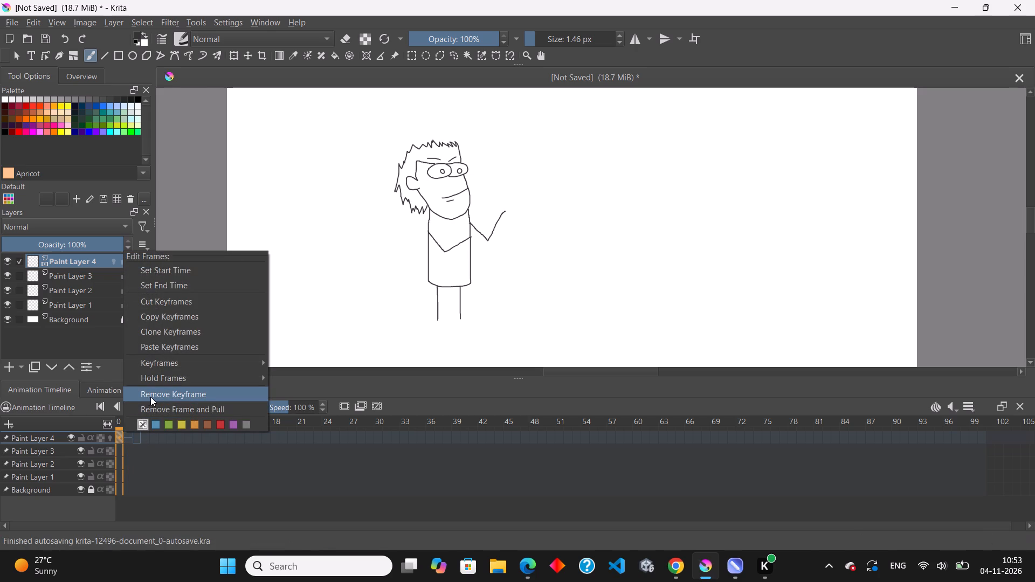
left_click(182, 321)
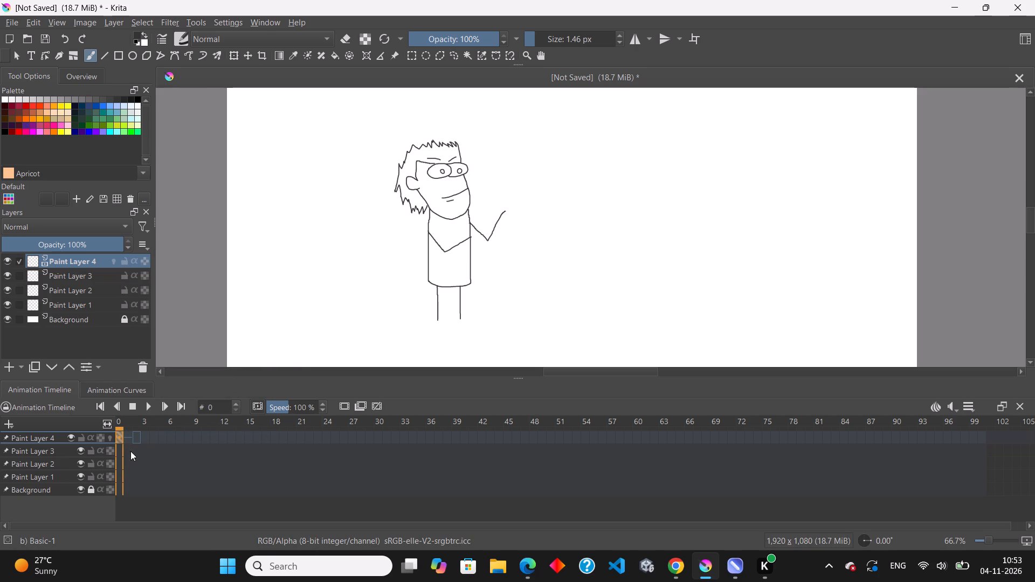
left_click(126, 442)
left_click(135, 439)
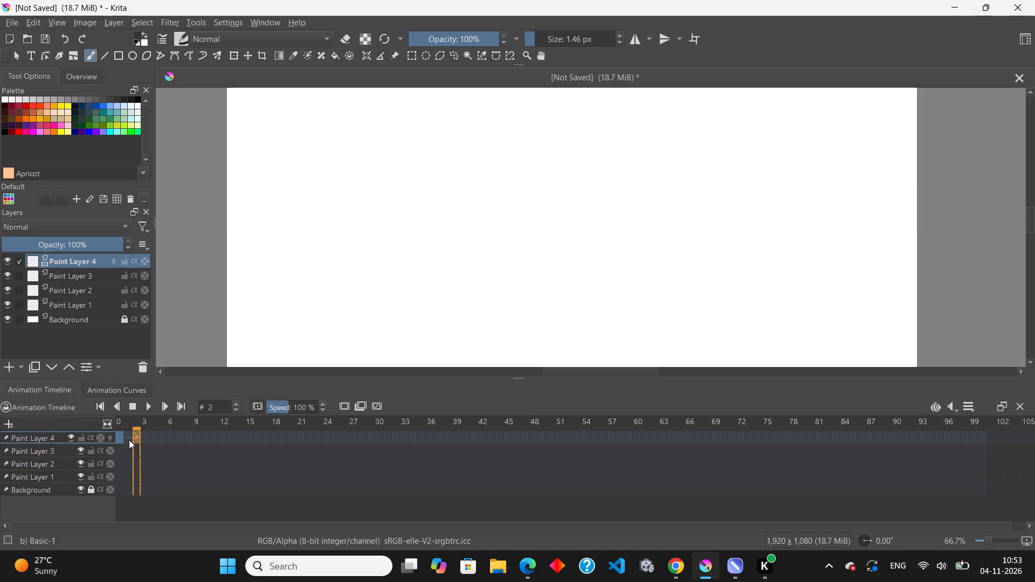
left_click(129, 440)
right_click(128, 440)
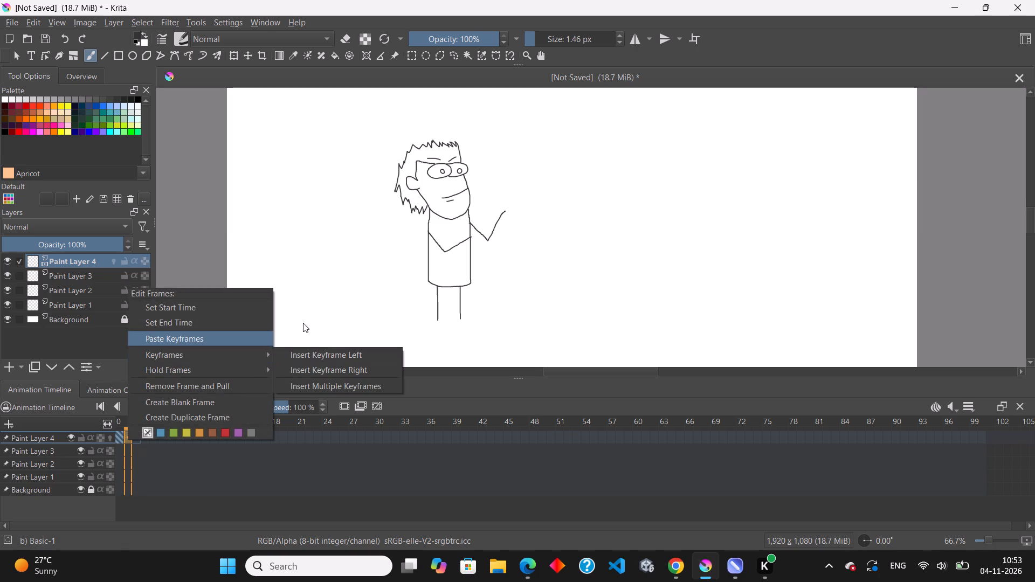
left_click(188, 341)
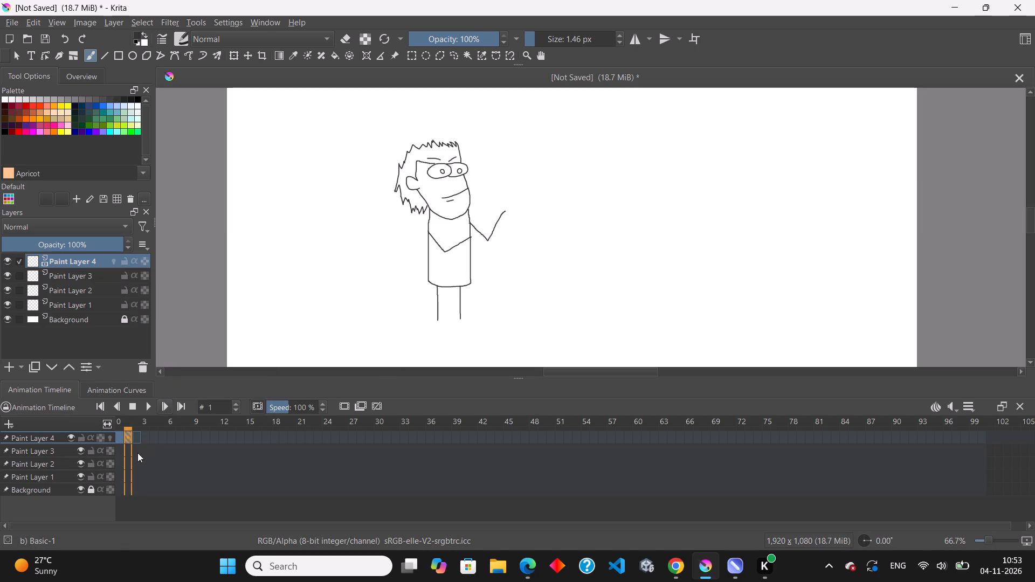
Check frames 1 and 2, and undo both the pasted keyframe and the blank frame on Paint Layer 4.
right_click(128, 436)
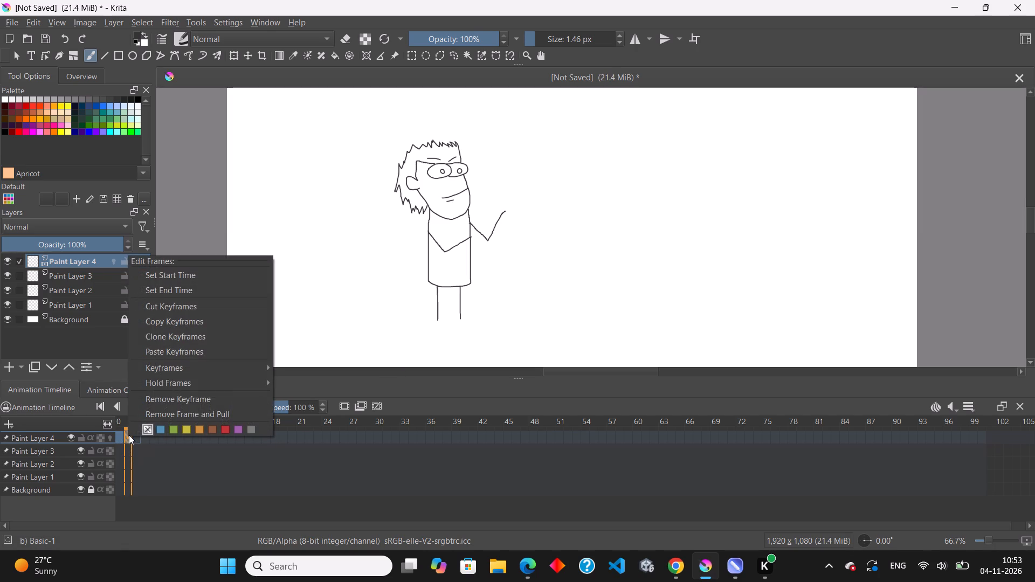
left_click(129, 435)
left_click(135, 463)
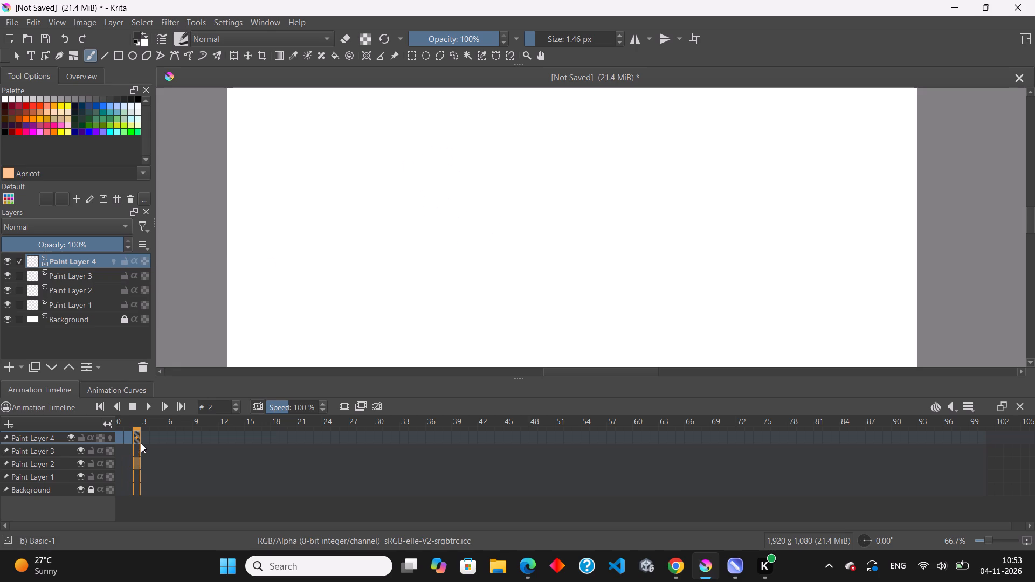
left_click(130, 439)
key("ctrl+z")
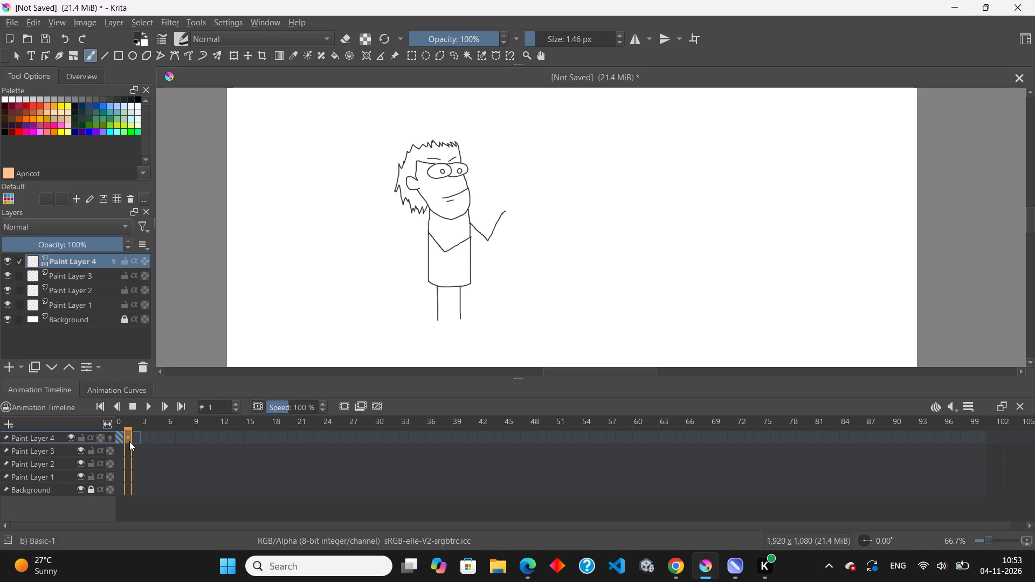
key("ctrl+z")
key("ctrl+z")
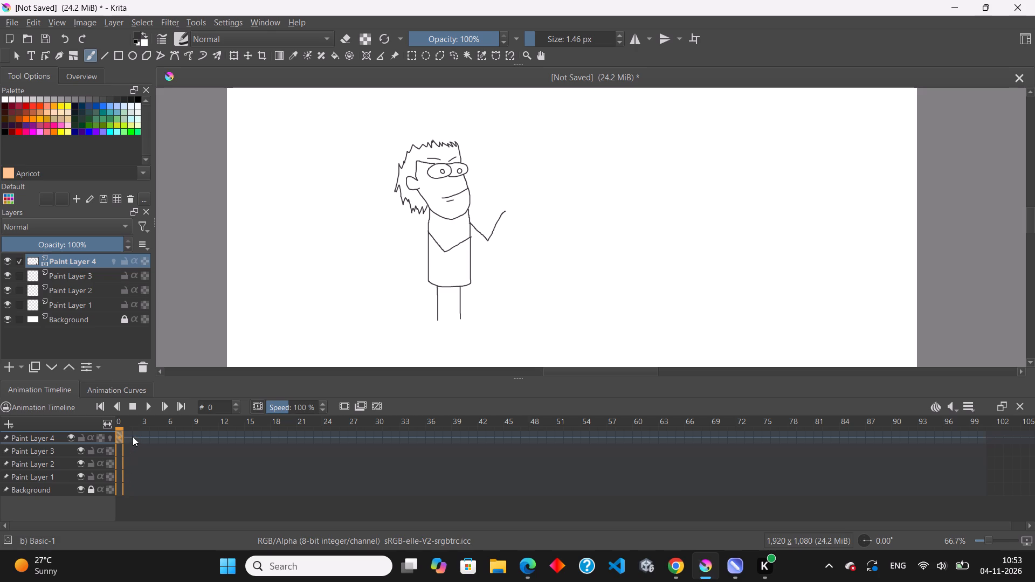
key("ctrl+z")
Make Paint Layer 1 the active layer.
left_click(54, 292)
left_click(80, 280)
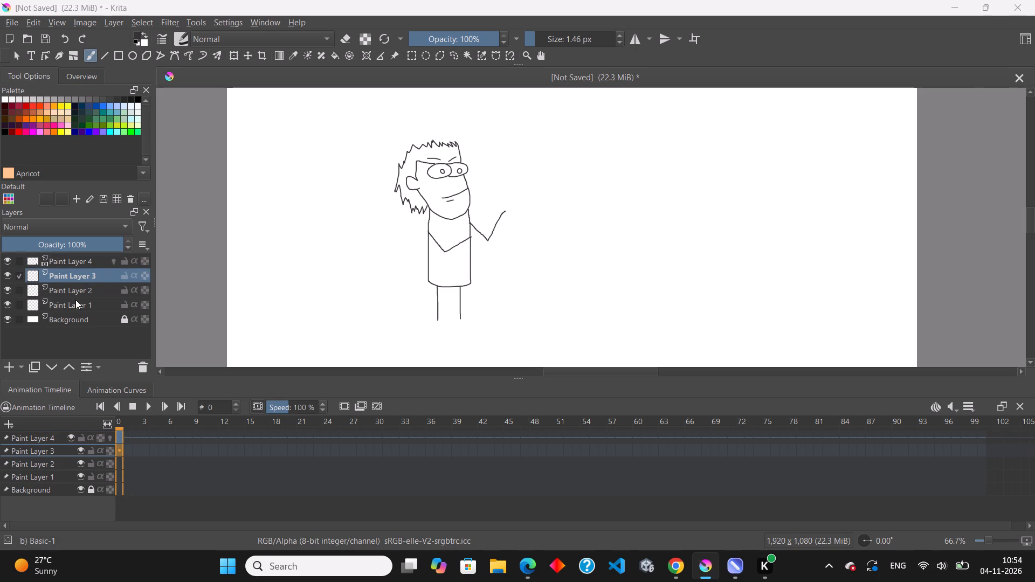
left_click(75, 300)
left_click(73, 309)
left_click(73, 316)
left_click(77, 307)
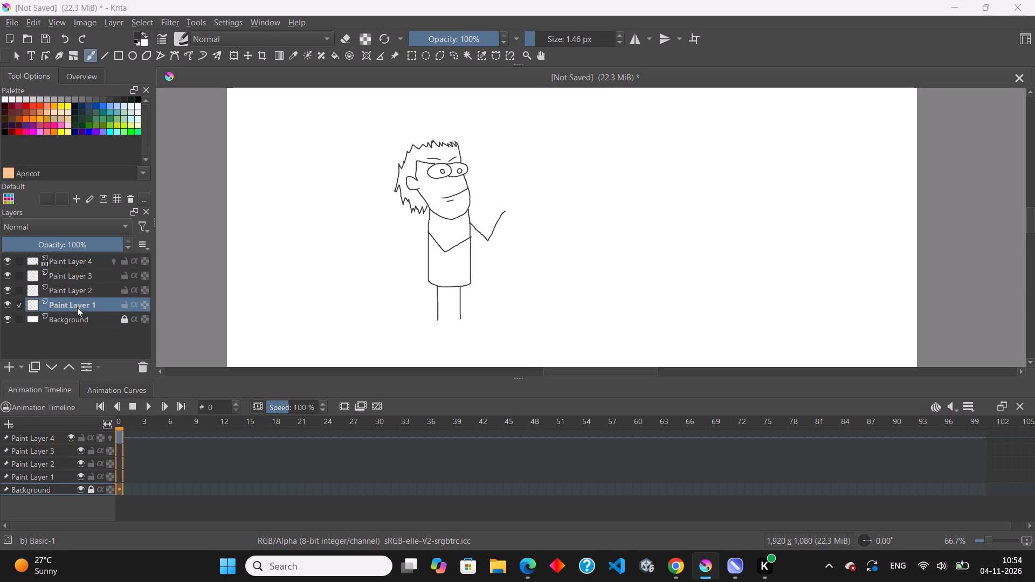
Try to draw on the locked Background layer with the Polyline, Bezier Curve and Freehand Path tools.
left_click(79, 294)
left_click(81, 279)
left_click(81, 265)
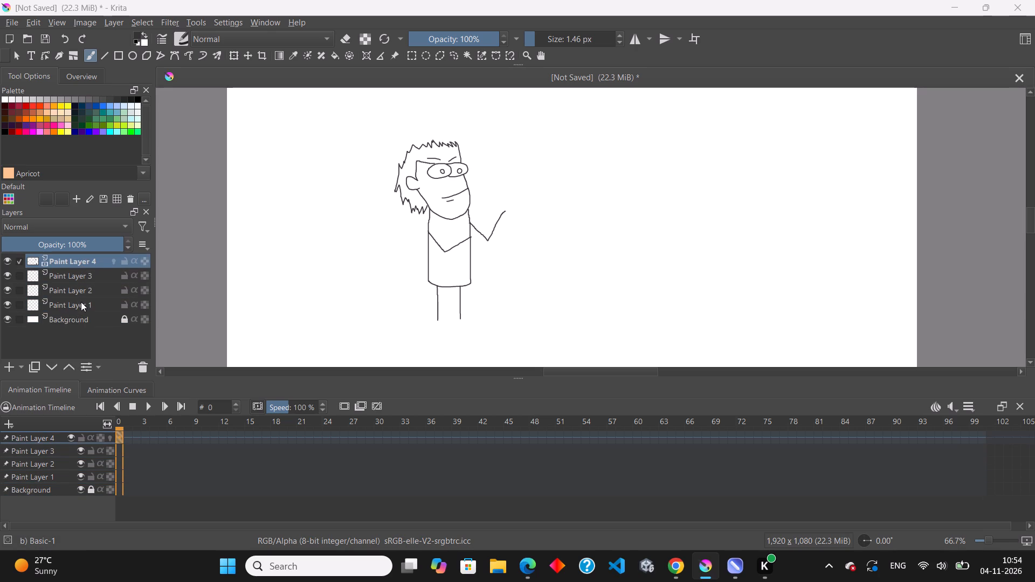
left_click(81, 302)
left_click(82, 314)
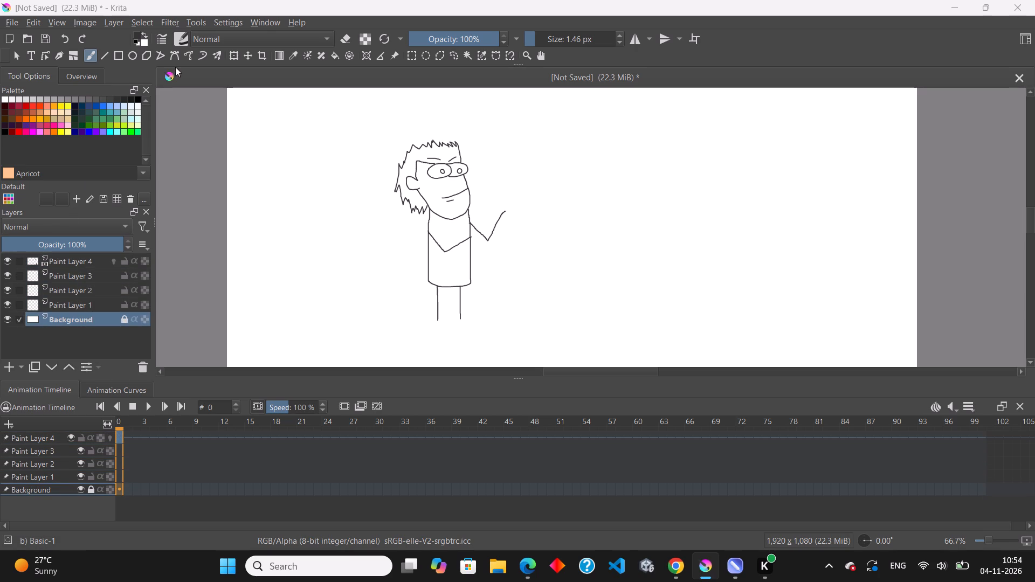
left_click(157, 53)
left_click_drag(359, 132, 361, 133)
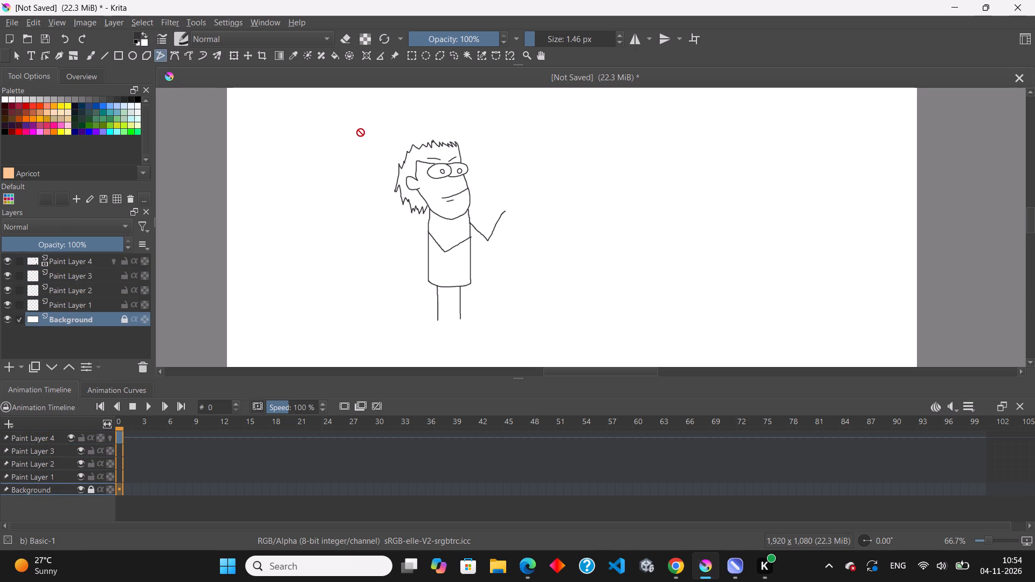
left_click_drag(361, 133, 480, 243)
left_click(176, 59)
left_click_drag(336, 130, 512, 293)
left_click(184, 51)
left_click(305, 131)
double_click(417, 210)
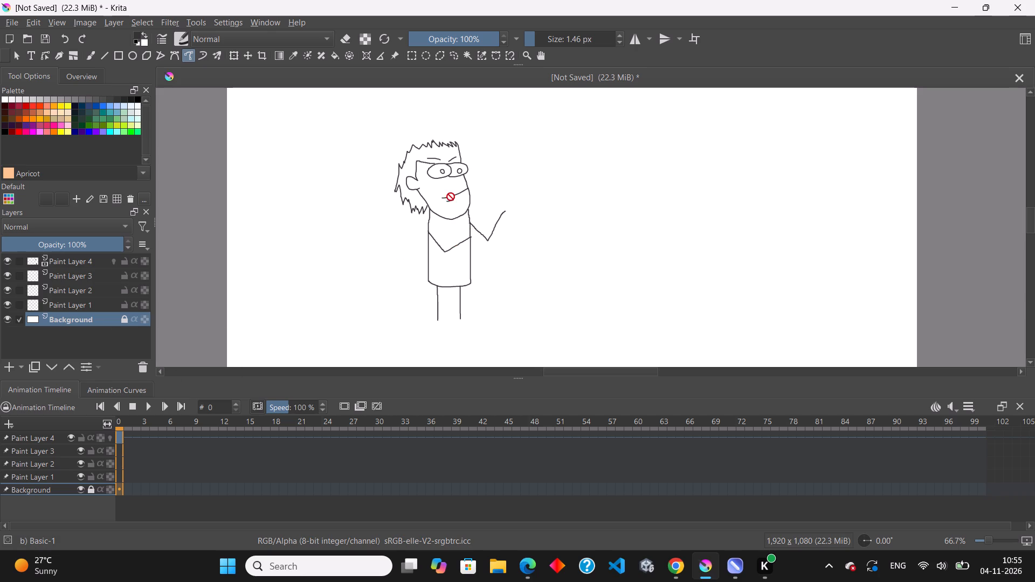
Inspect the character's torso and legs, and go through Paint Layers 4 to 1 in the timeline.
scroll(455, 188, "up", 3)
scroll(451, 200, "down", 3)
scroll(436, 283, "down", 2)
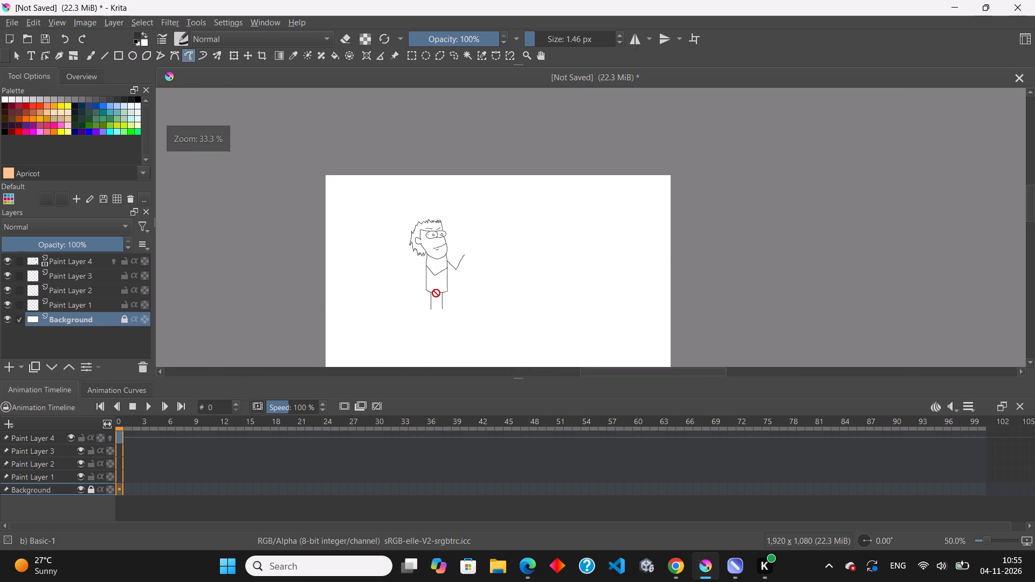
scroll(436, 299, "up", 2)
scroll(431, 292, "down", 2)
scroll(430, 295, "up", 2)
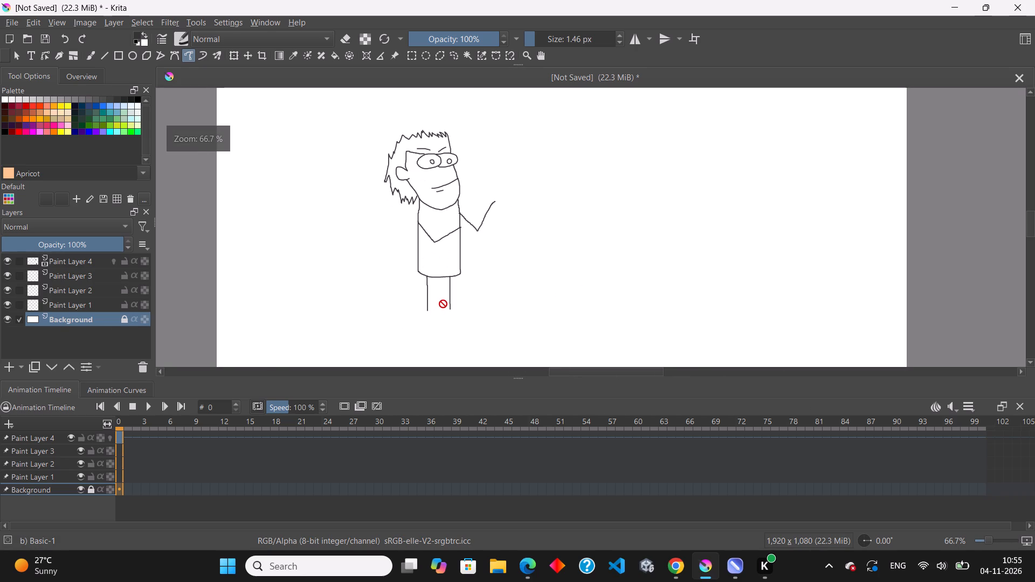
scroll(443, 304, "up", 2)
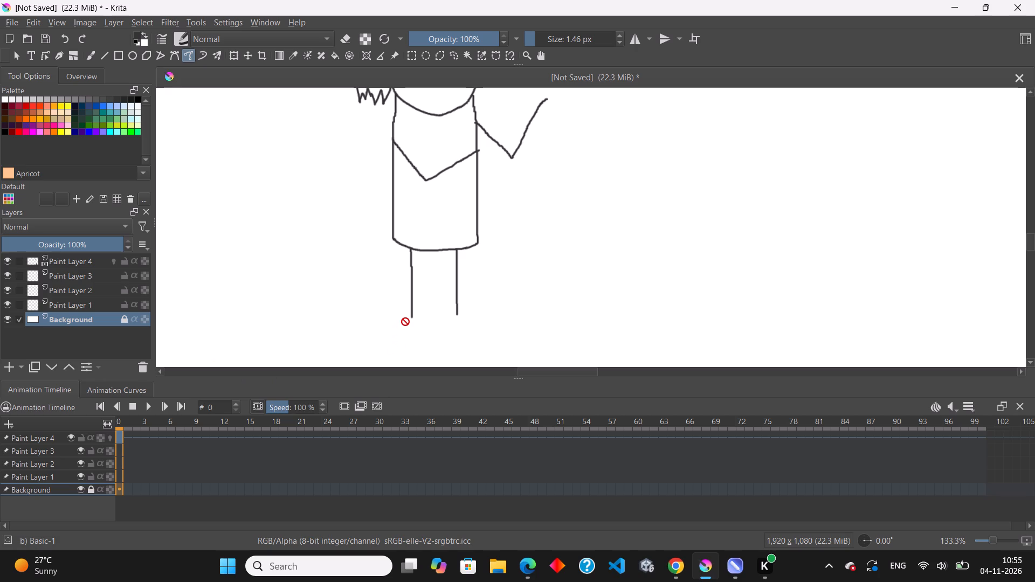
left_click(32, 436)
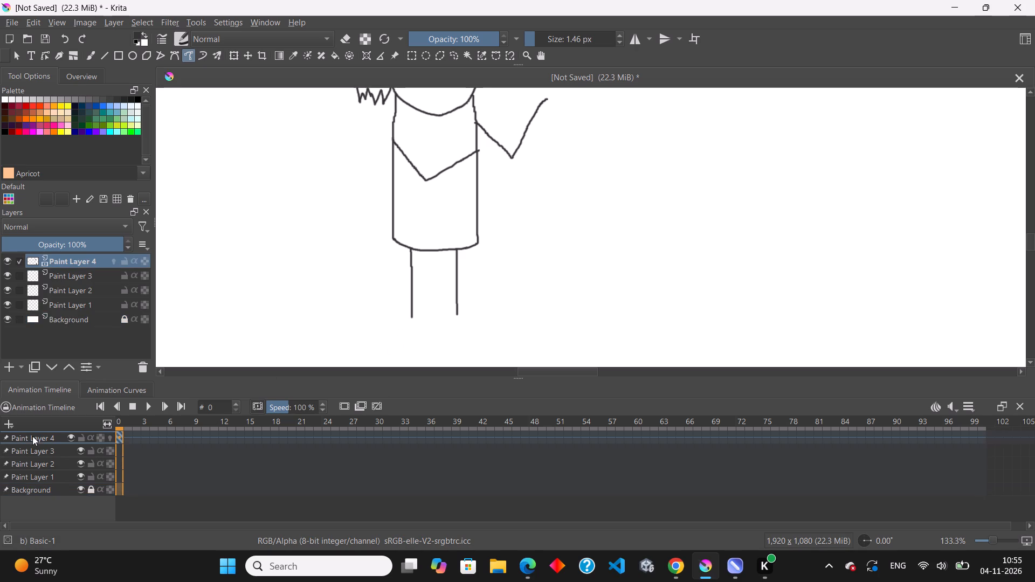
left_click(36, 447)
left_click(36, 463)
left_click(36, 475)
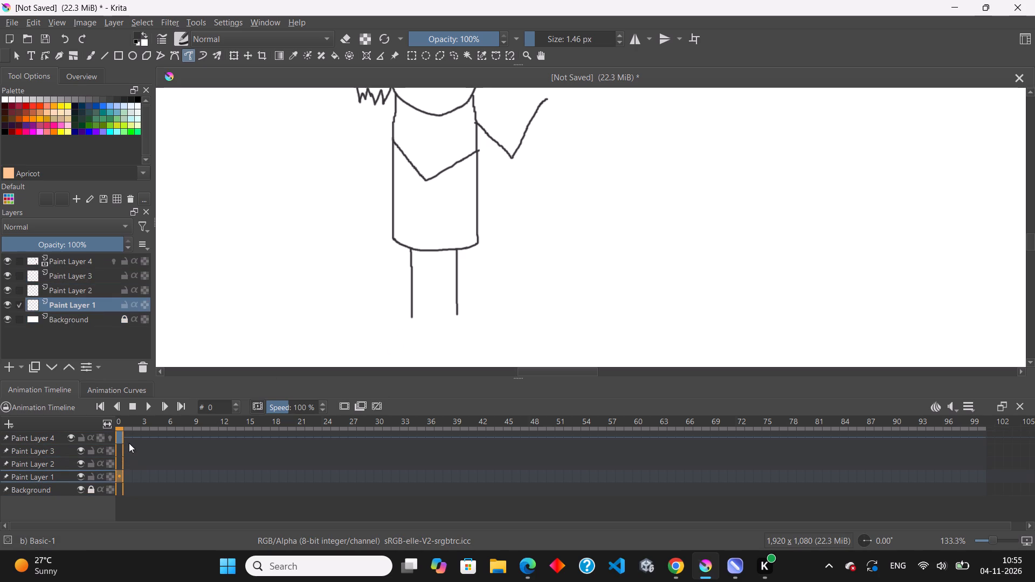
Check the drawing at frames 1 to 5 of the timeline, ending at frame 3 of Paint Layer 4.
left_click(129, 443)
left_click(141, 441)
left_click(154, 441)
left_click(166, 446)
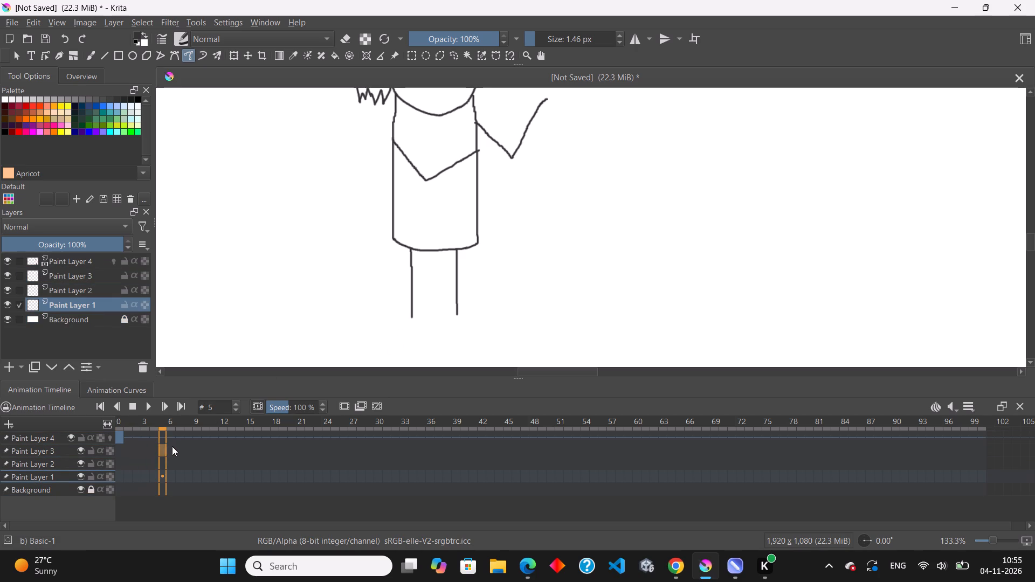
scroll(172, 446, "down", 3)
scroll(172, 446, "up", 2)
left_click(126, 435)
left_click(133, 439)
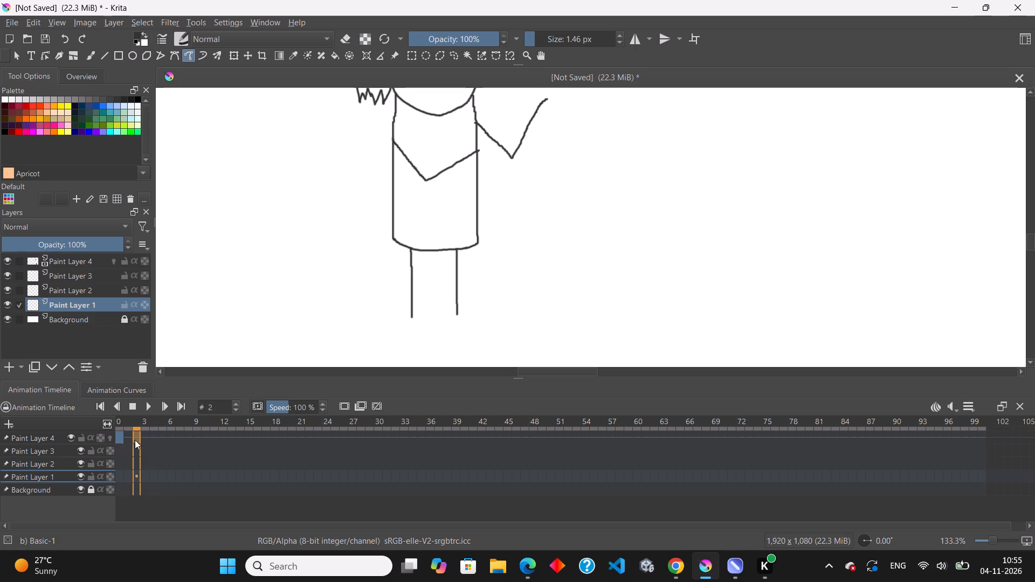
left_click(139, 440)
left_click(142, 440)
right_click(141, 440)
left_click(141, 441)
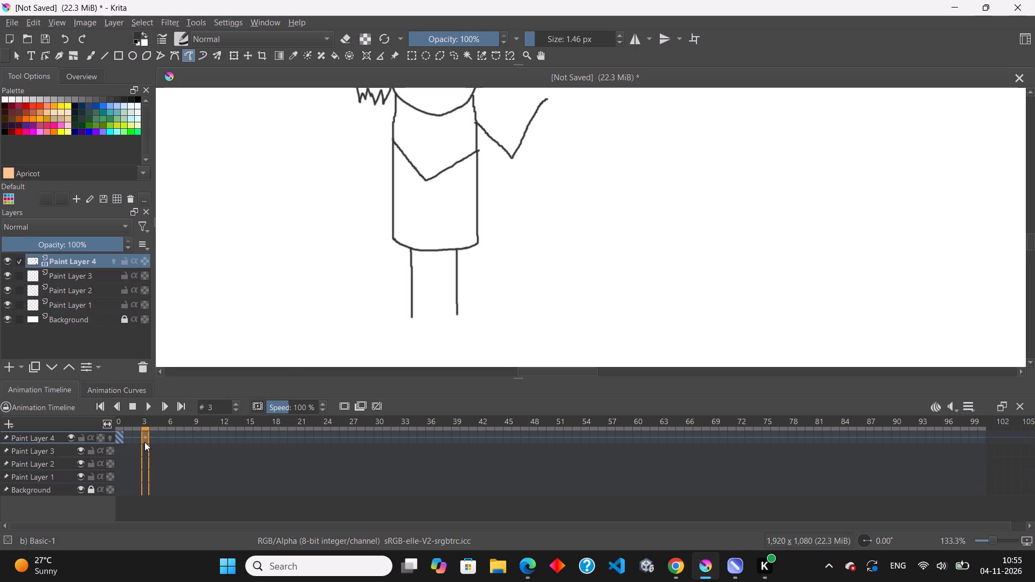
Create a blank frame at frame 3 of Paint Layer 2 and return to frame 0.
left_click(143, 461)
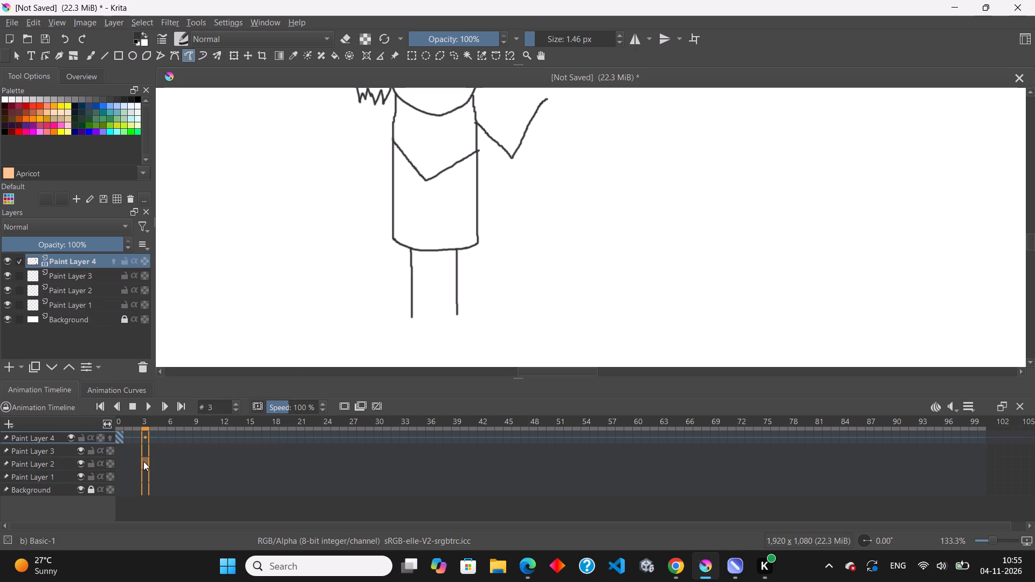
right_click(143, 461)
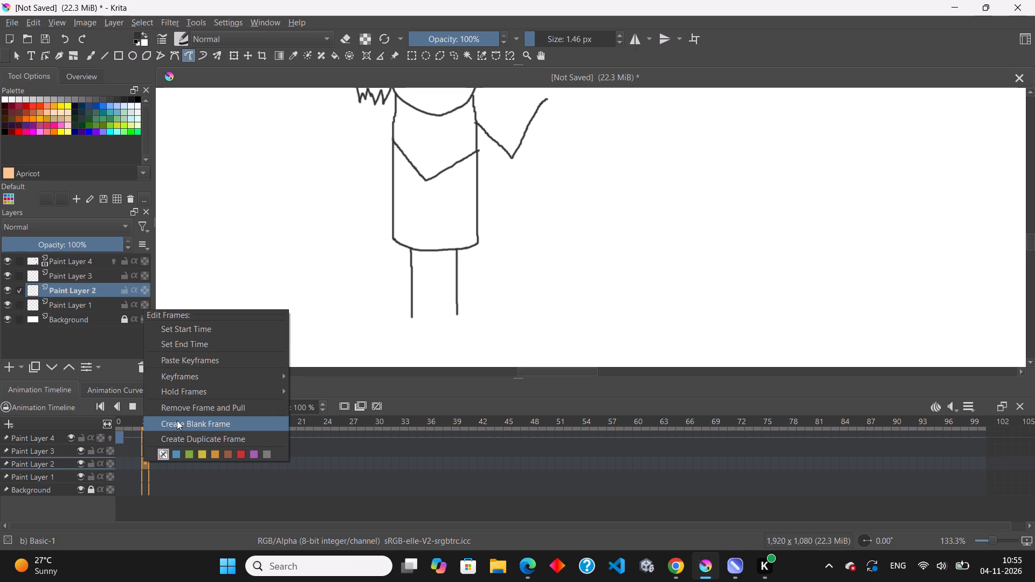
left_click(178, 421)
left_click(146, 438)
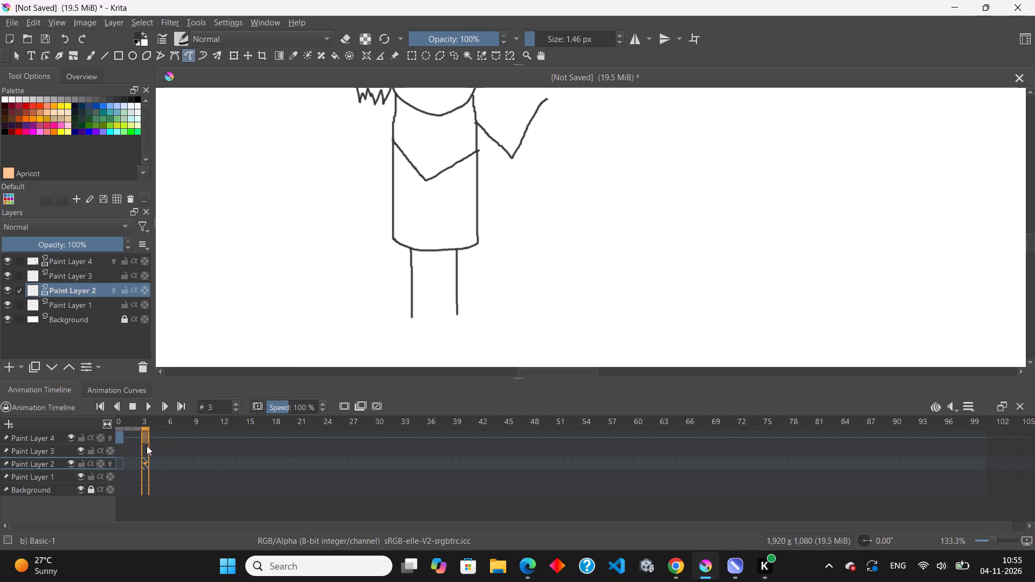
left_click(146, 463)
left_click(117, 466)
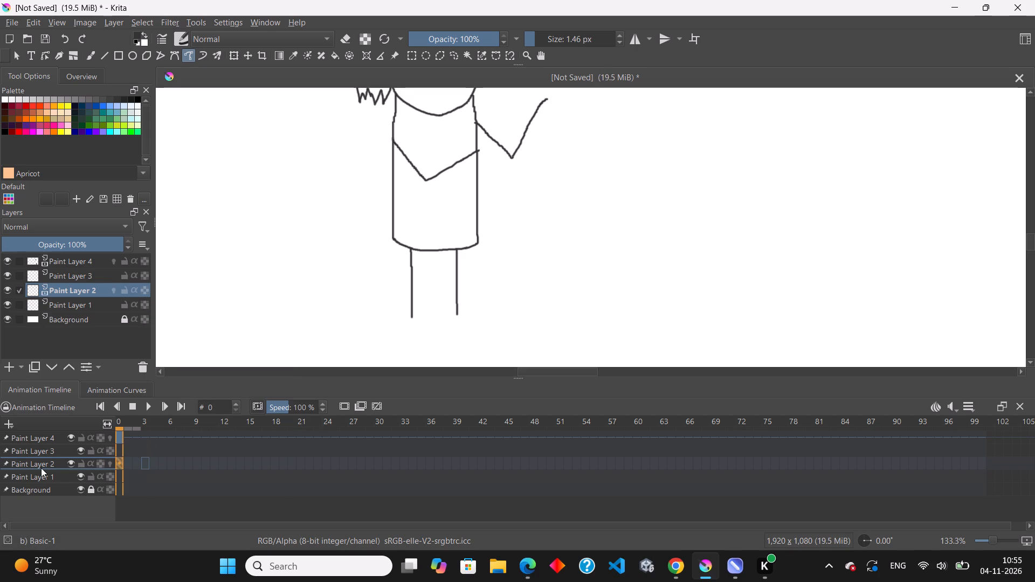
Turn on eraser mode and set the brush size to 63.44 px.
scroll(102, 455, "down", 3)
scroll(392, 258, "up", 2)
scroll(403, 260, "down", 2)
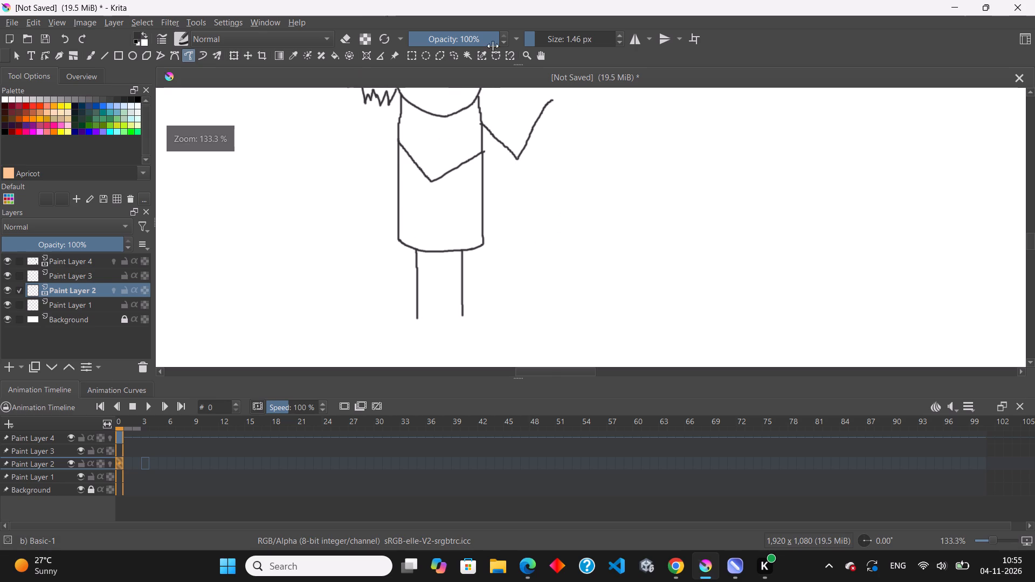
left_click(349, 37)
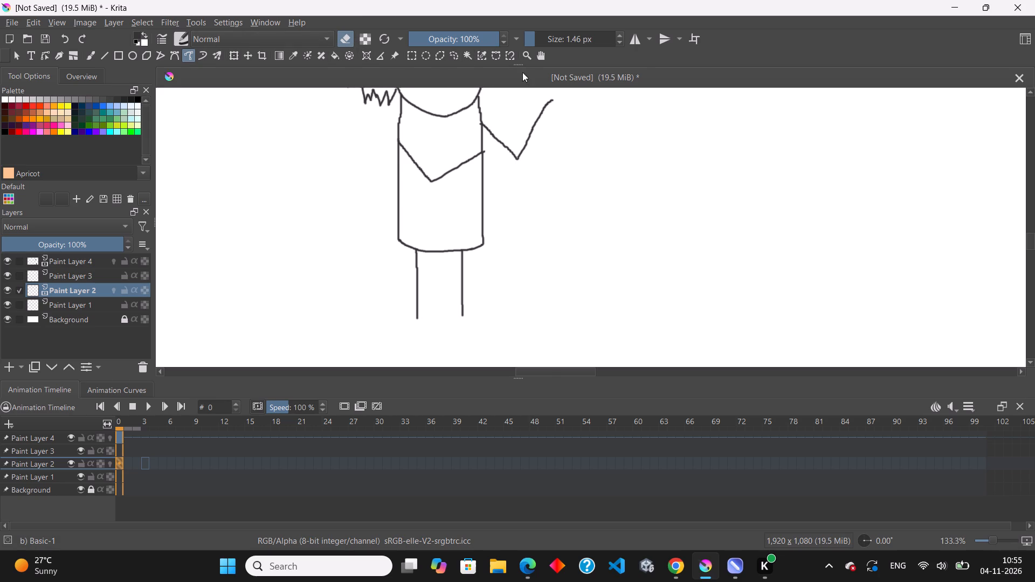
left_click(561, 41)
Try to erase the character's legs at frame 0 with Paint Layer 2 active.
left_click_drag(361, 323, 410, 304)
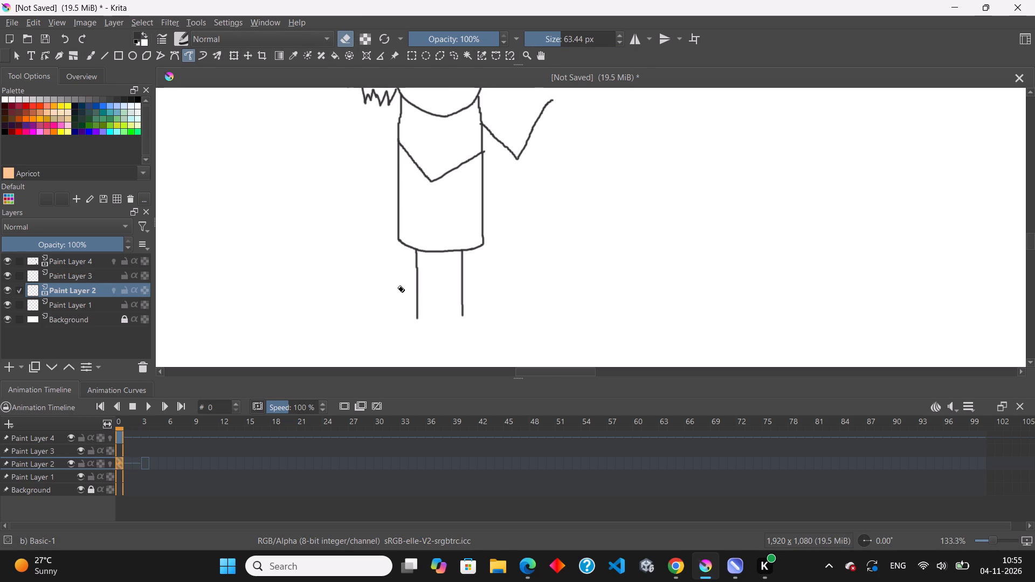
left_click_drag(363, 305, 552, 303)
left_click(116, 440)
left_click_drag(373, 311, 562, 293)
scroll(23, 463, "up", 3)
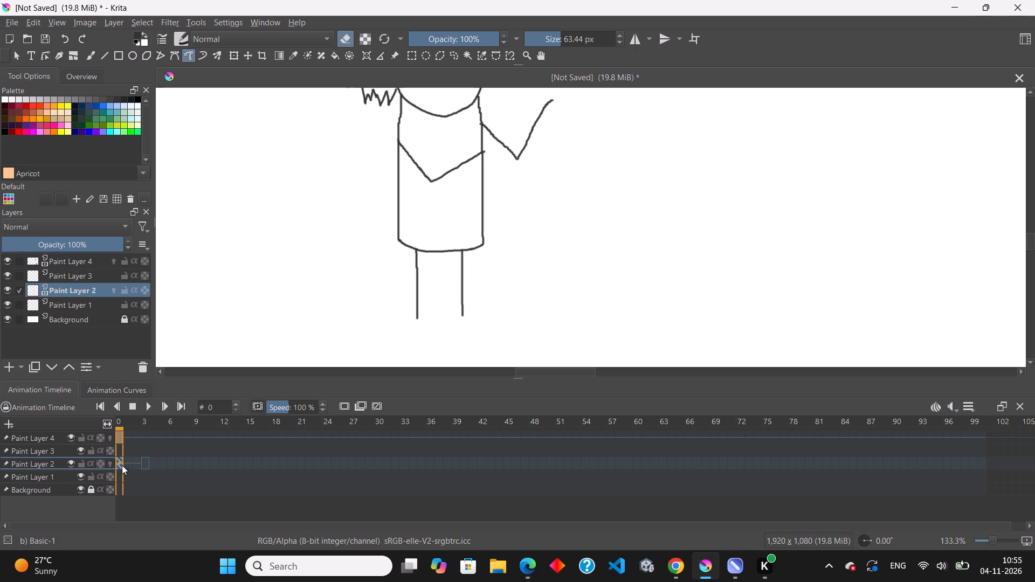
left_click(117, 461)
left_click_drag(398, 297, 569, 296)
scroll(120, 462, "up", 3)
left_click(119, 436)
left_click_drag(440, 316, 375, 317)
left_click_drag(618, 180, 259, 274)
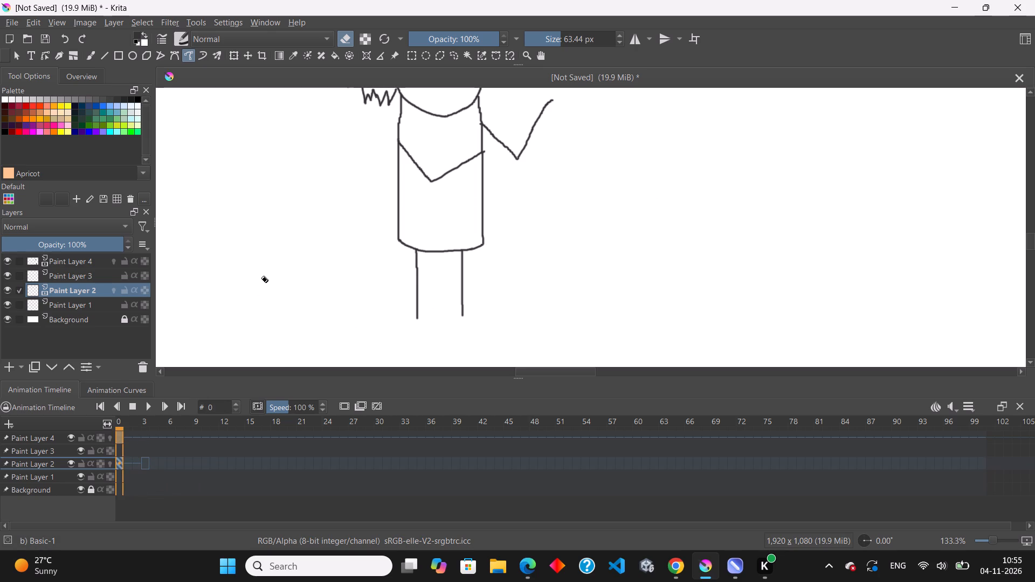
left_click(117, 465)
Make Paint Layer 4, which holds the character drawing, the active layer.
left_click(40, 491)
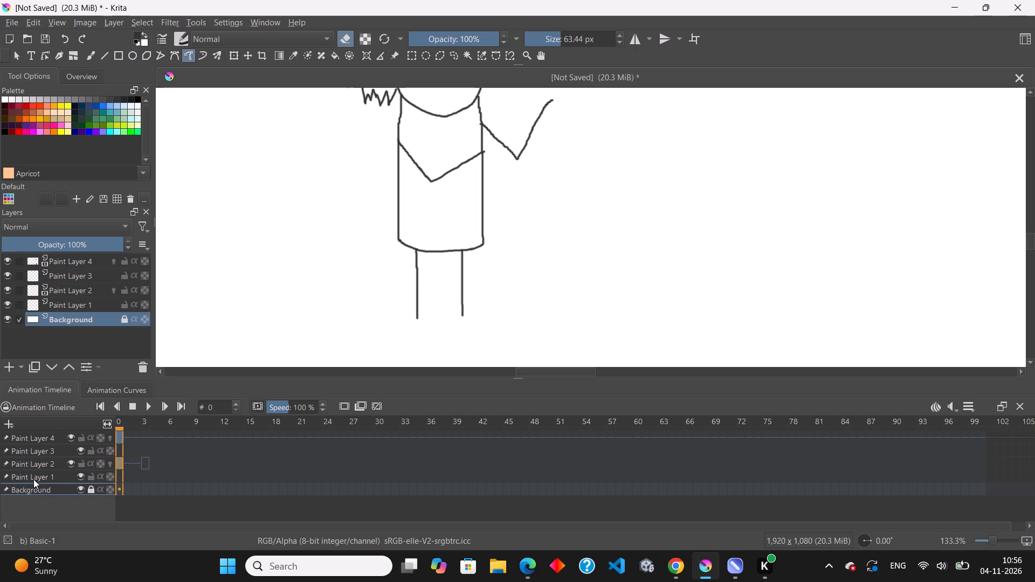
left_click(32, 473)
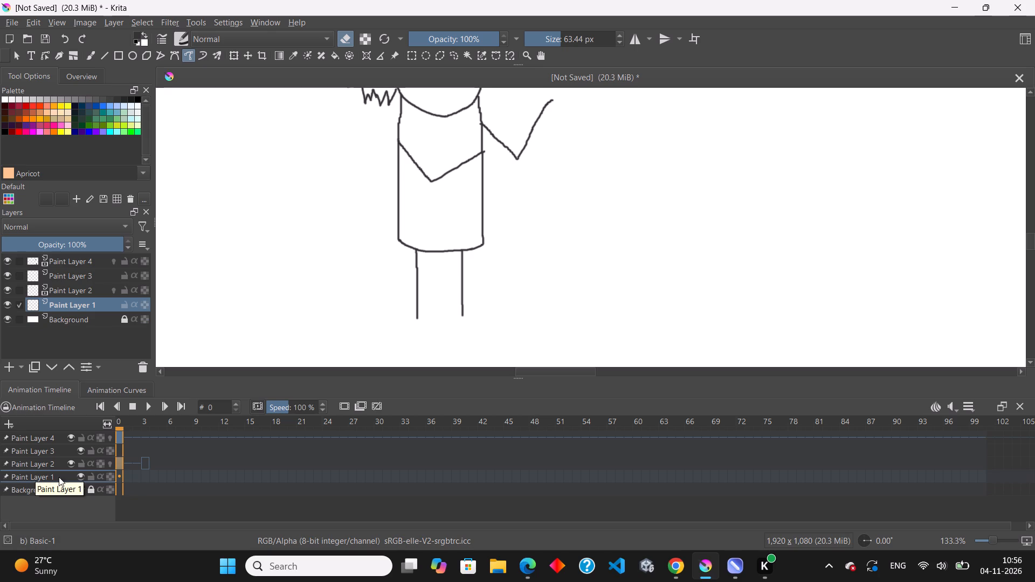
left_click(66, 306)
left_click(70, 294)
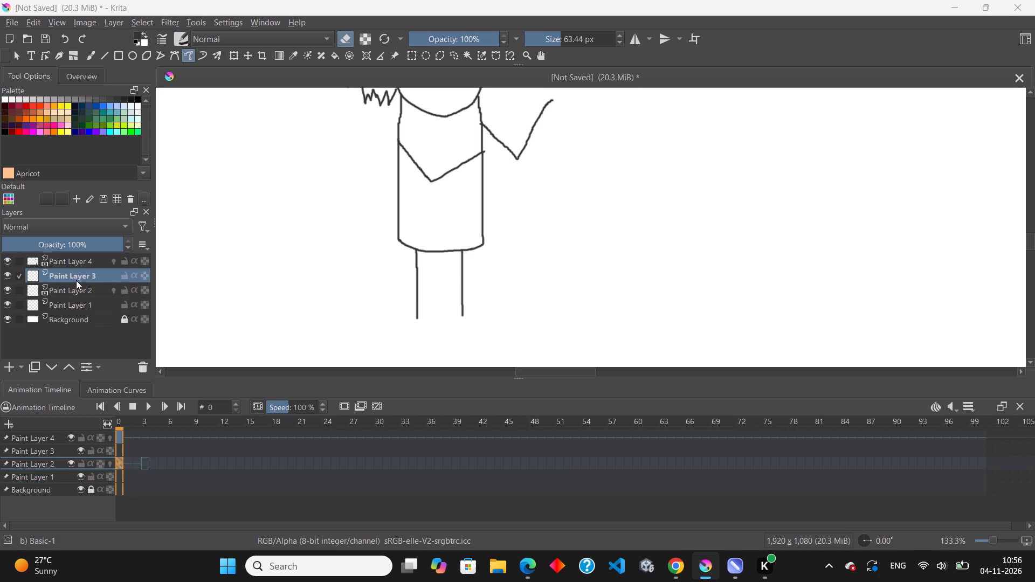
left_click(76, 280)
left_click(80, 265)
left_click(75, 266)
left_click(70, 263)
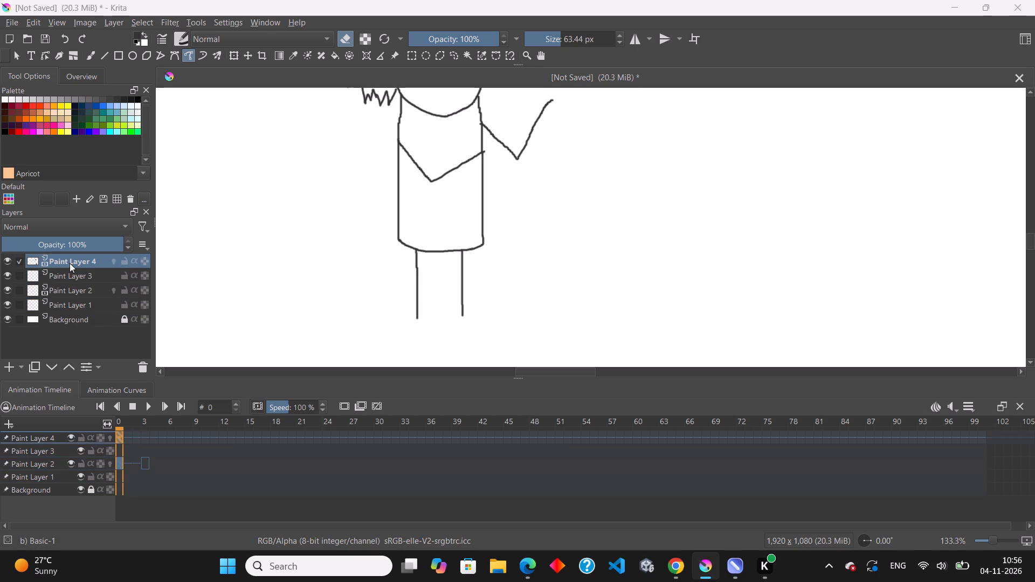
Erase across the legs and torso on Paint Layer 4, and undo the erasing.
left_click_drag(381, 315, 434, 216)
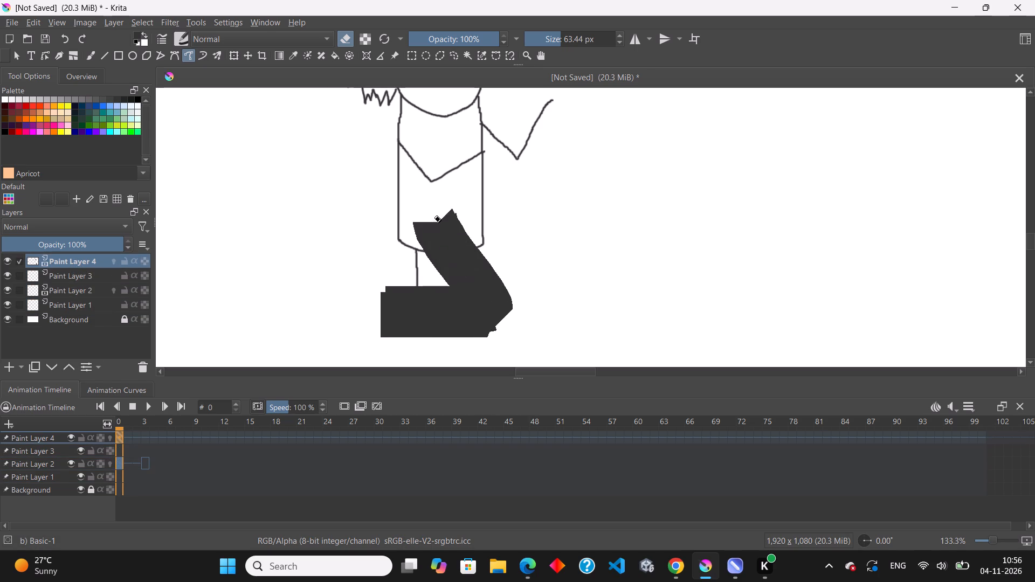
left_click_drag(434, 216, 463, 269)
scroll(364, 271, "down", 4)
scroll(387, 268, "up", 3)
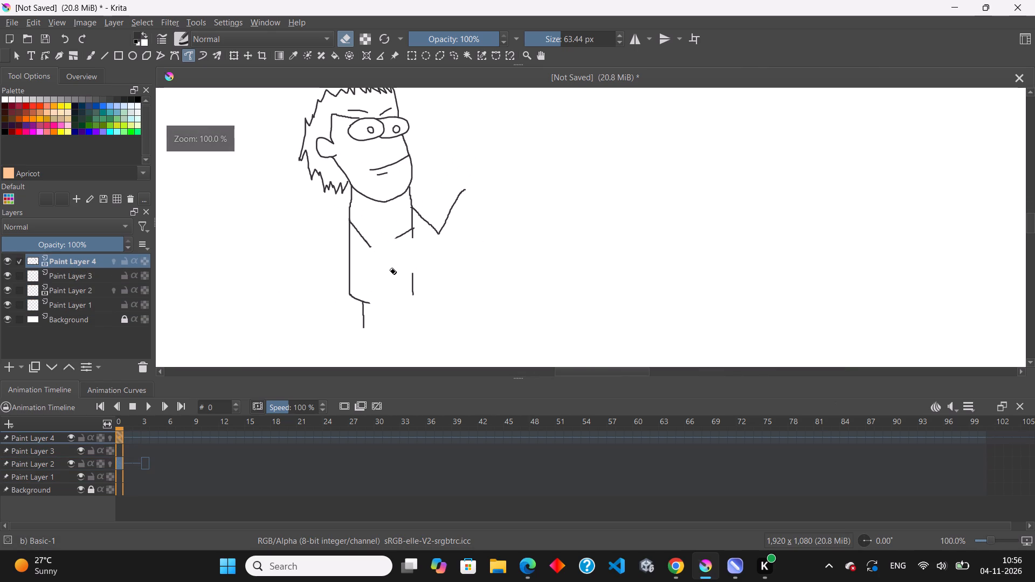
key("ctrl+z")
Erase most of both legs below the torso on Paint Layer 4, reducing the eraser size to 19.23 px.
scroll(377, 332, "up", 3)
scroll(333, 279, "down", 2)
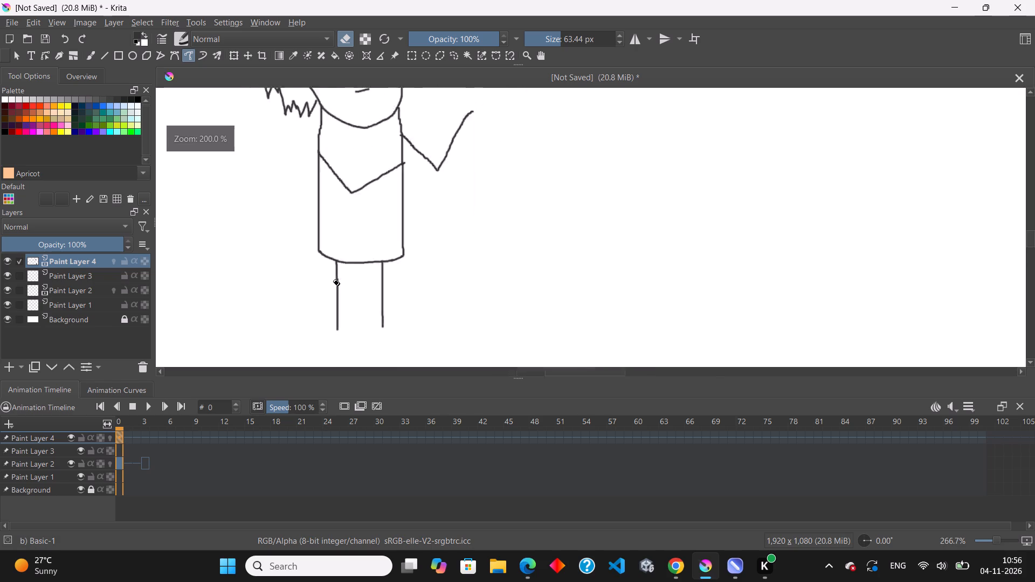
scroll(333, 279, "down", 2)
scroll(341, 321, "up", 2)
left_click_drag(272, 299, 458, 301)
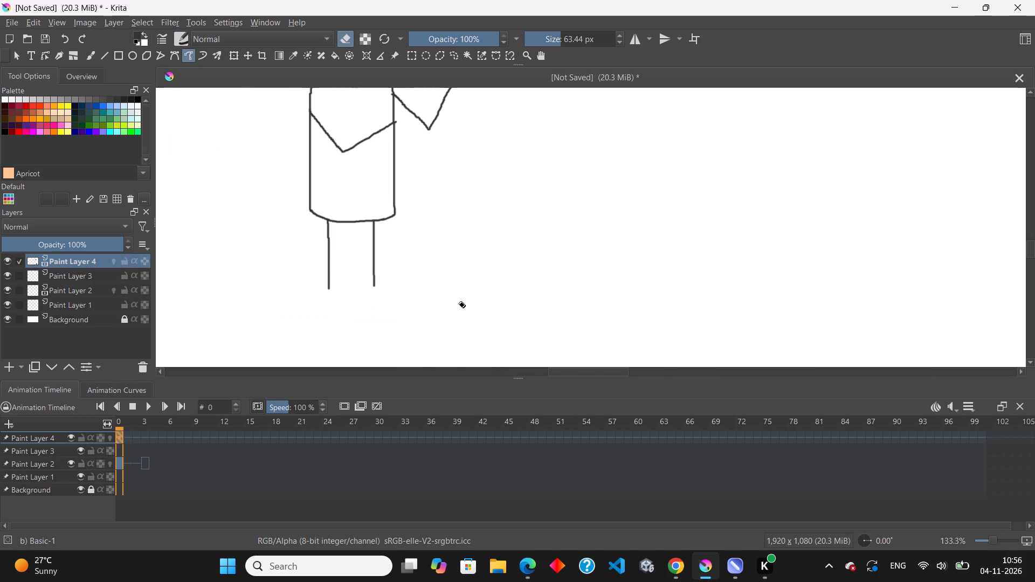
left_click(549, 38)
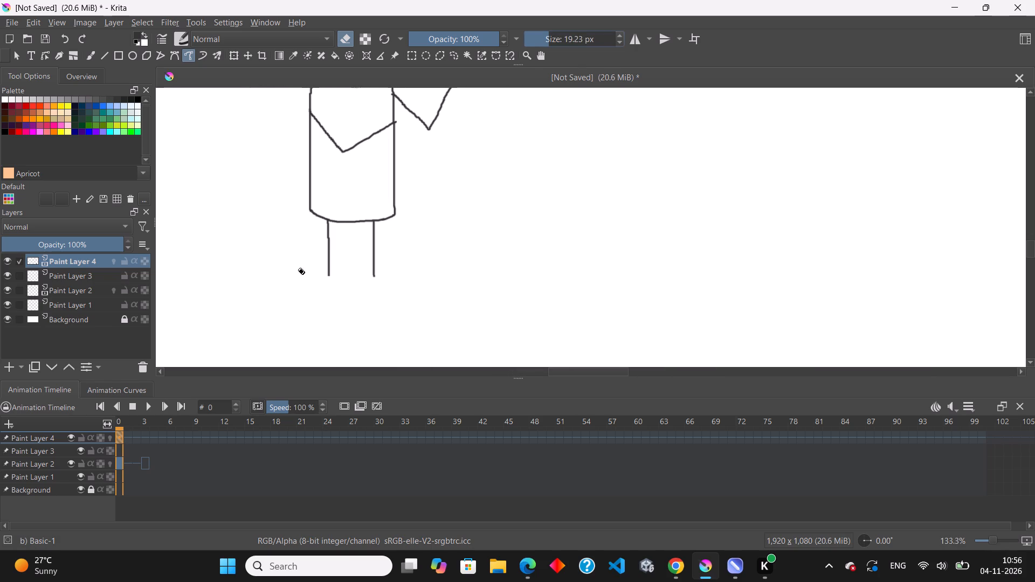
left_click_drag(296, 272, 232, 257)
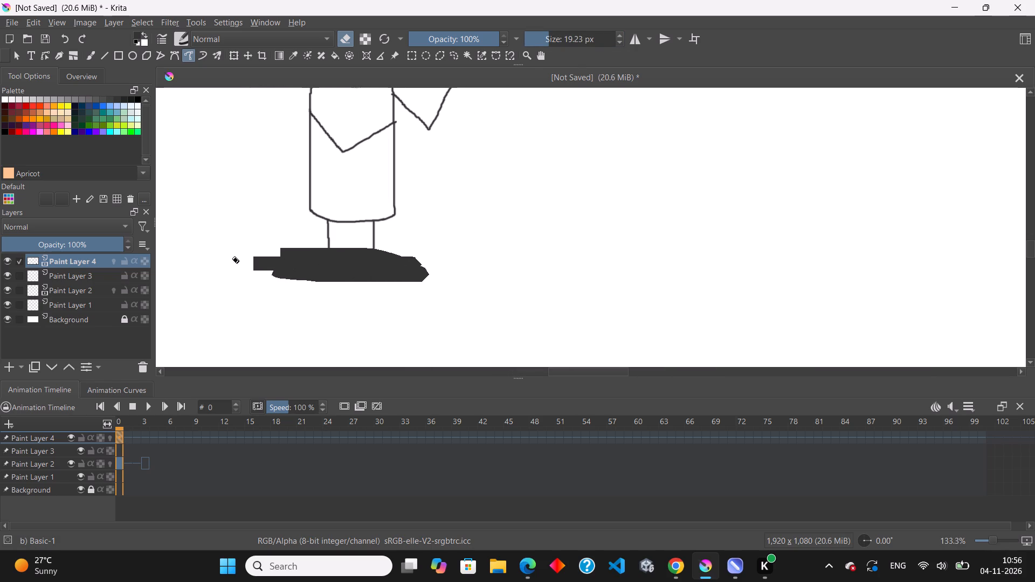
left_click_drag(232, 257, 463, 245)
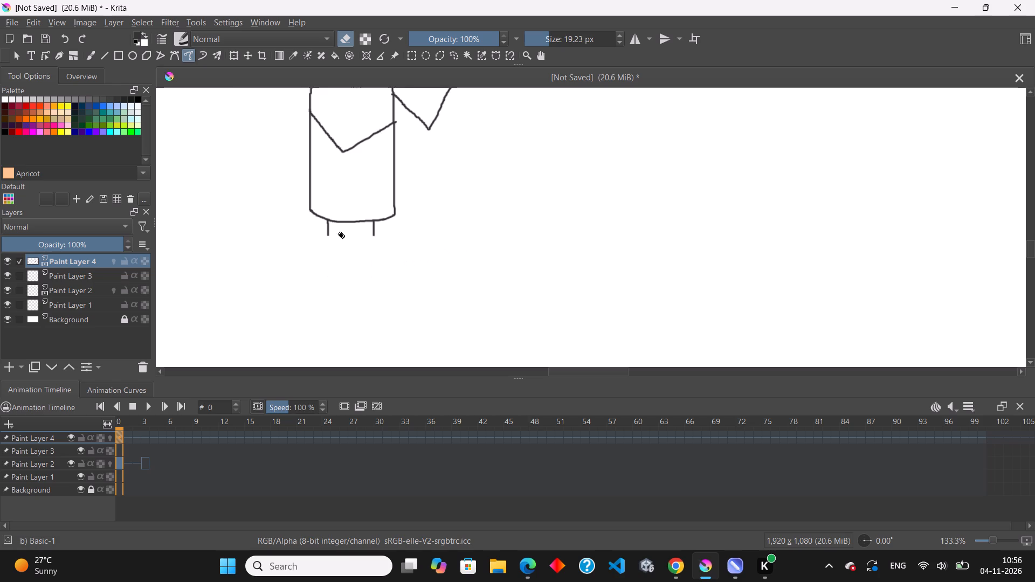
scroll(337, 232, "up", 5)
left_click_drag(243, 254, 209, 259)
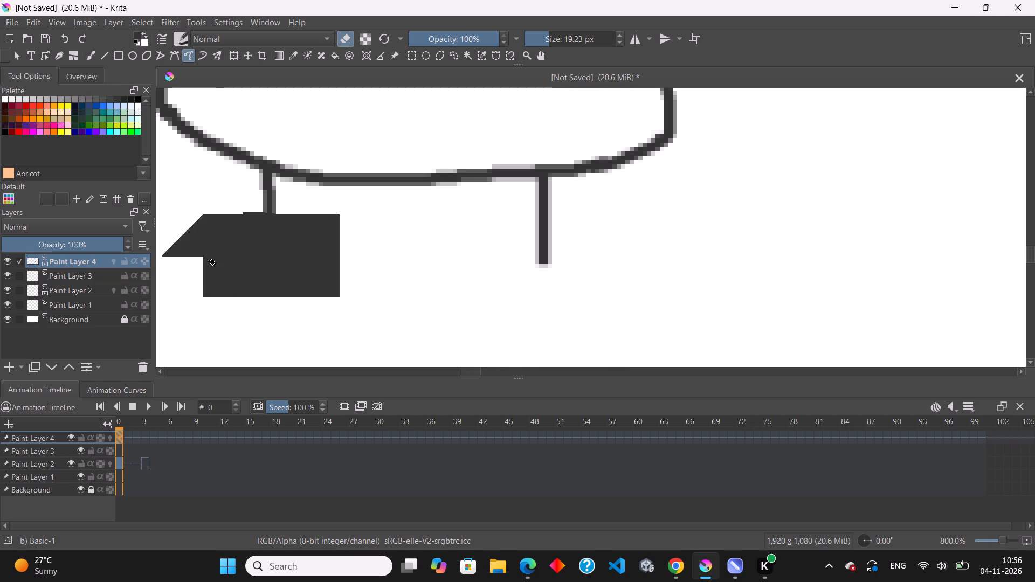
left_click_drag(209, 259, 779, 261)
left_click(226, 207)
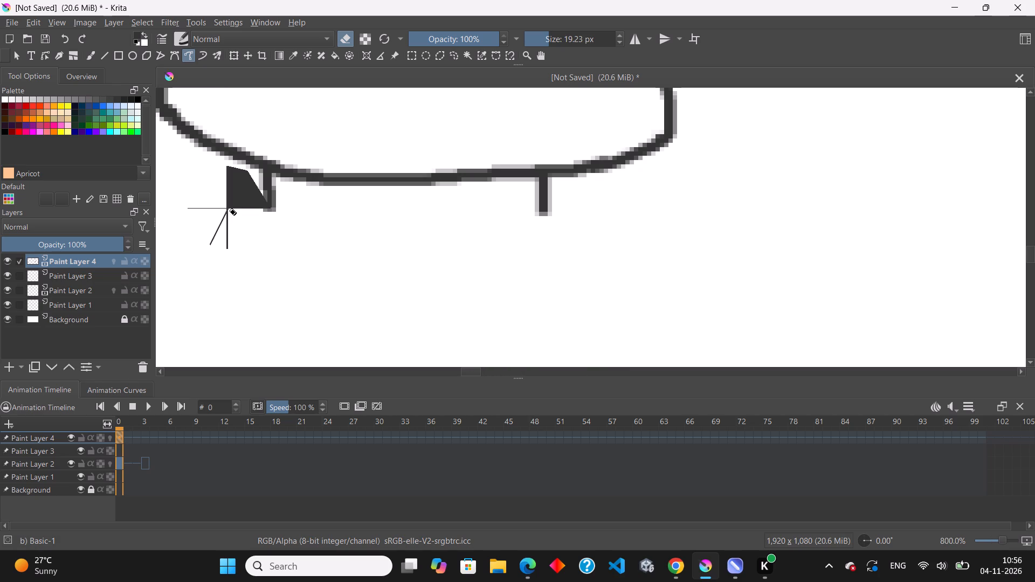
left_click(262, 205)
left_click(275, 211)
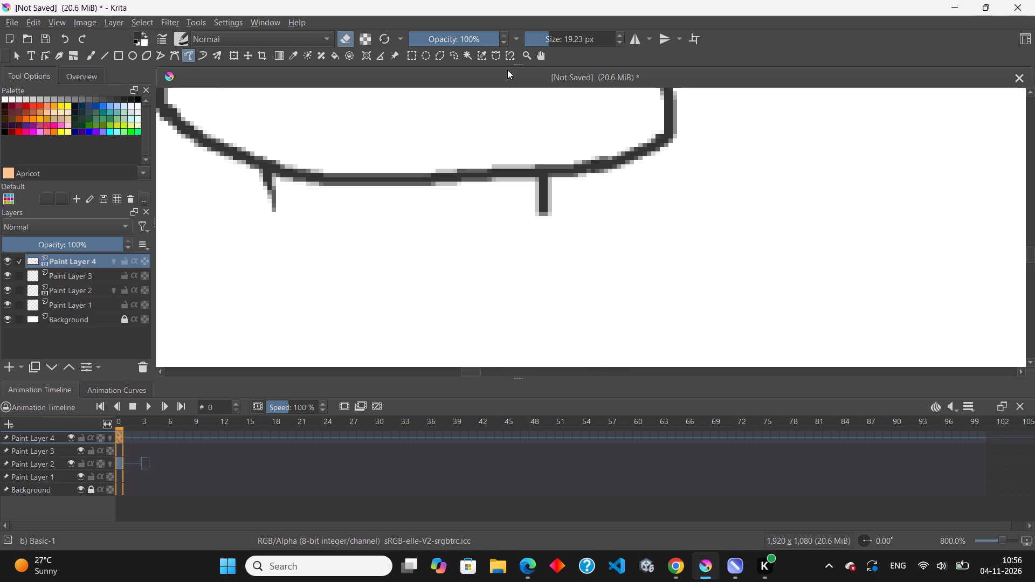
Erase the remaining leg stubs along the torso's bottom edge using the Freehand Brush tool at 2.58 px.
left_click(537, 38)
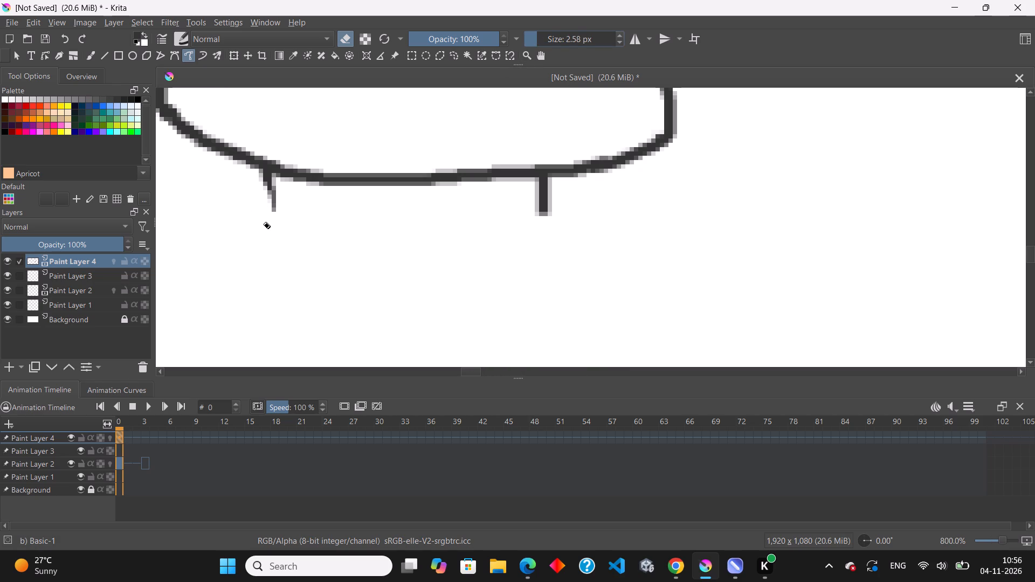
left_click(90, 57)
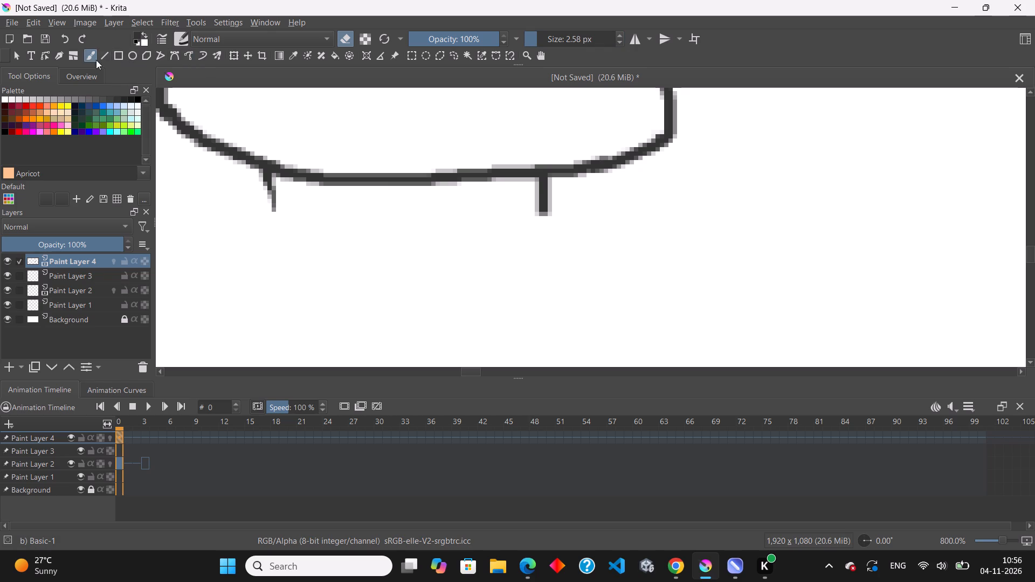
left_click_drag(273, 213, 250, 185)
left_click_drag(250, 185, 567, 185)
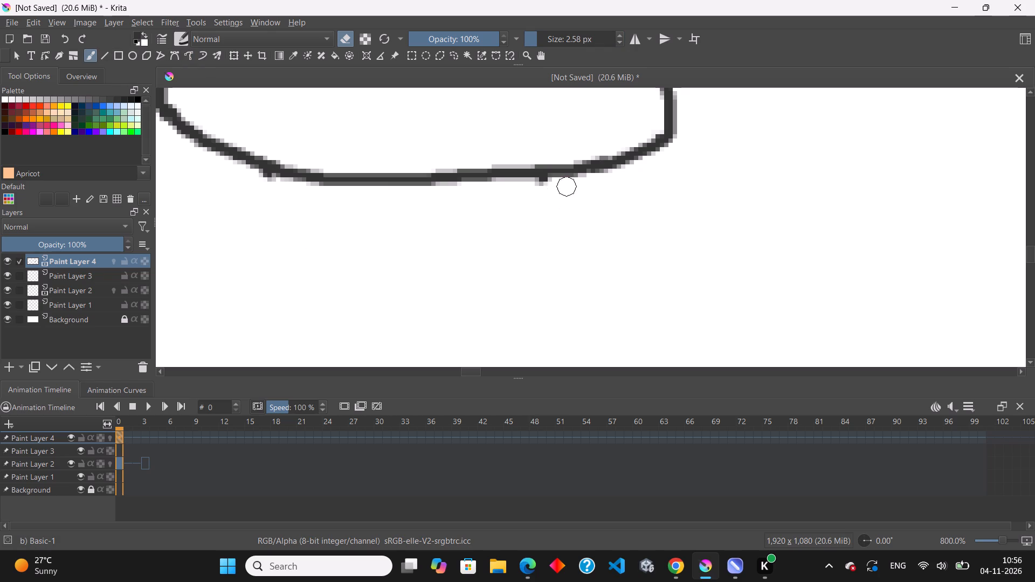
left_click_drag(567, 185, 534, 188)
scroll(496, 256, "down", 3)
scroll(407, 245, "up", 3)
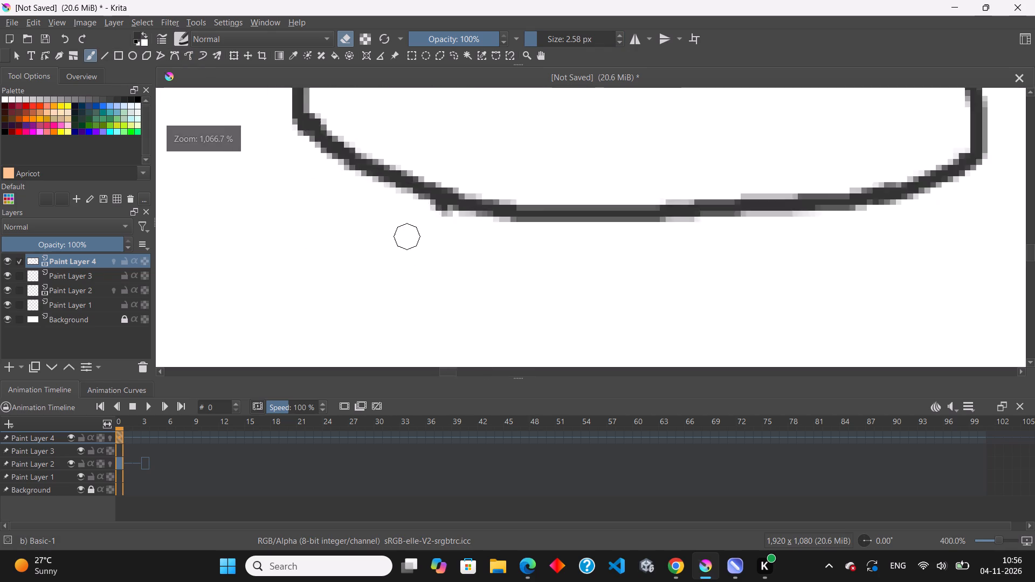
scroll(410, 234, "up", 3)
left_click_drag(439, 215, 515, 240)
scroll(481, 250, "down", 3)
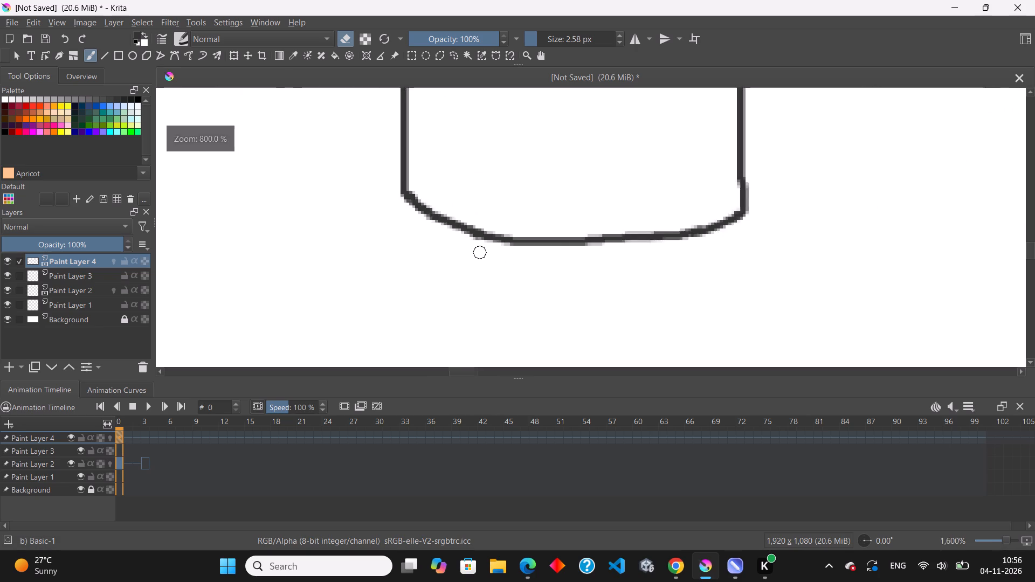
scroll(480, 252, "down", 8)
scroll(480, 290, "up", 3)
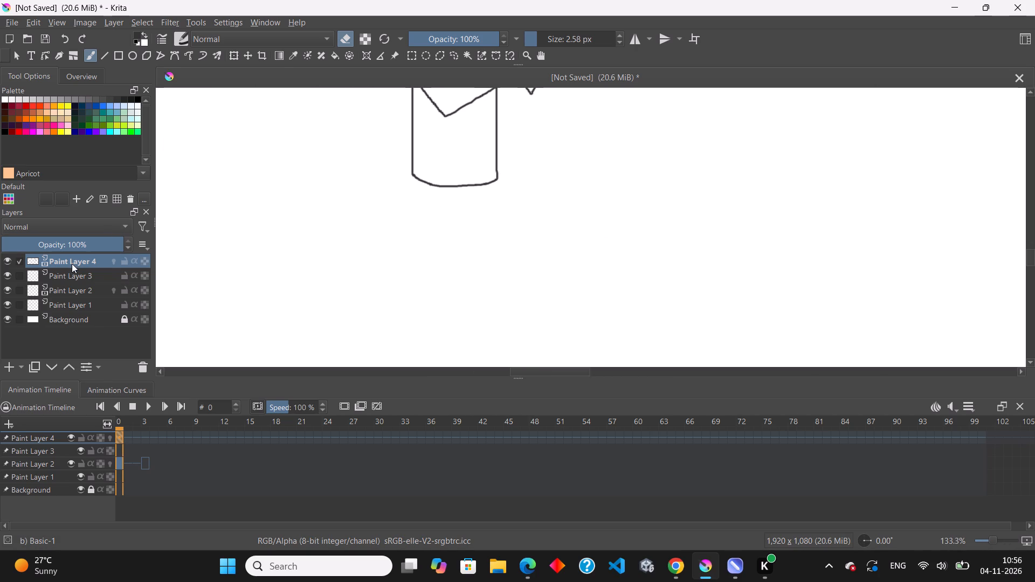
Redraw the two legs as vertical lines below the torso on Paint Layer 2, with eraser mode off and a 1.46 px brush.
left_click(69, 294)
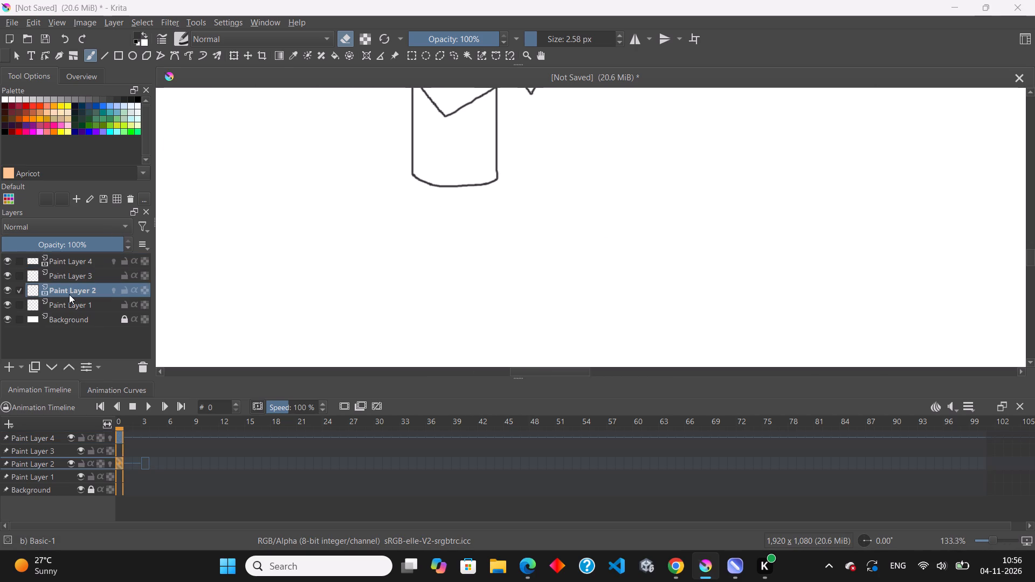
left_click(86, 278)
left_click(71, 291)
scroll(295, 277, "down", 1)
scroll(410, 199, "up", 1)
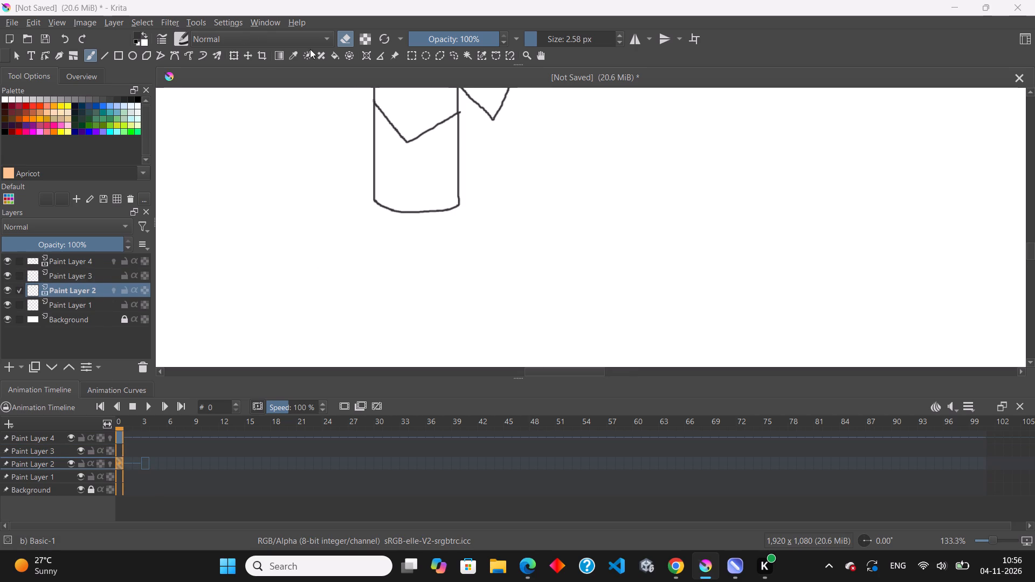
left_click(347, 40)
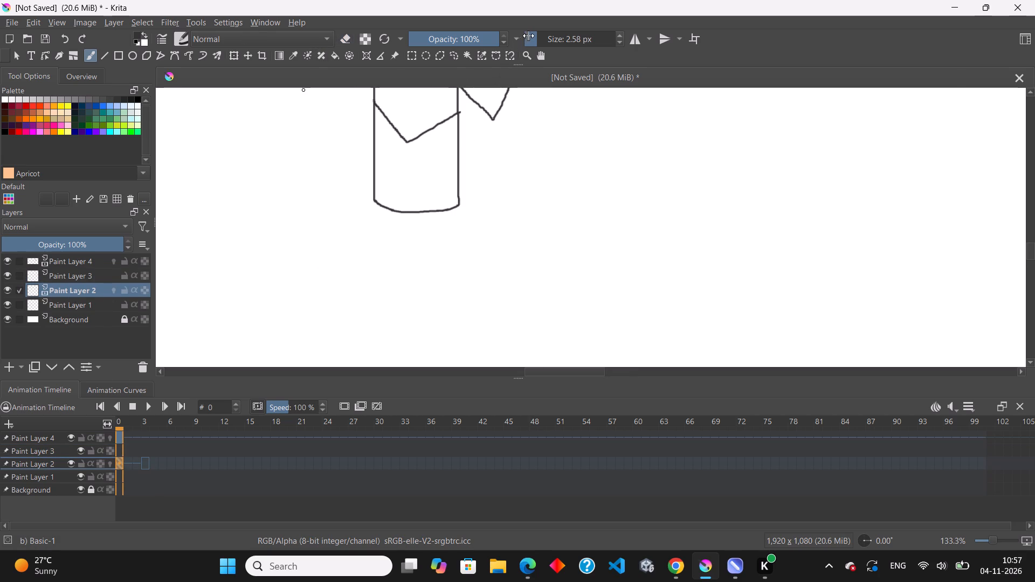
left_click(532, 37)
double_click(533, 38)
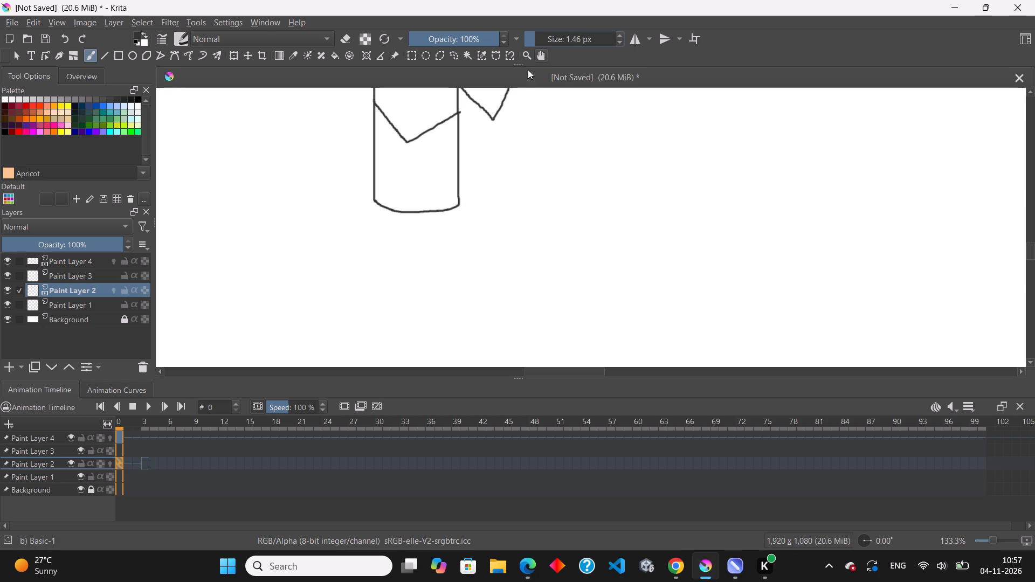
left_click_drag(389, 210, 389, 223)
left_click_drag(389, 223, 390, 296)
left_click_drag(433, 212, 432, 240)
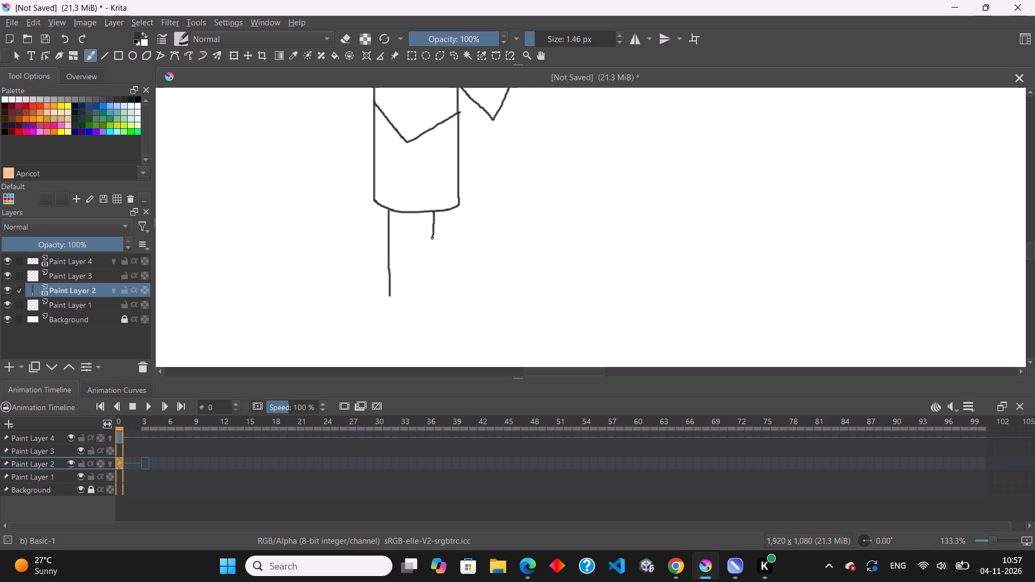
left_click_drag(432, 240, 433, 282)
scroll(426, 295, "down", 3)
scroll(436, 214, "up", 1)
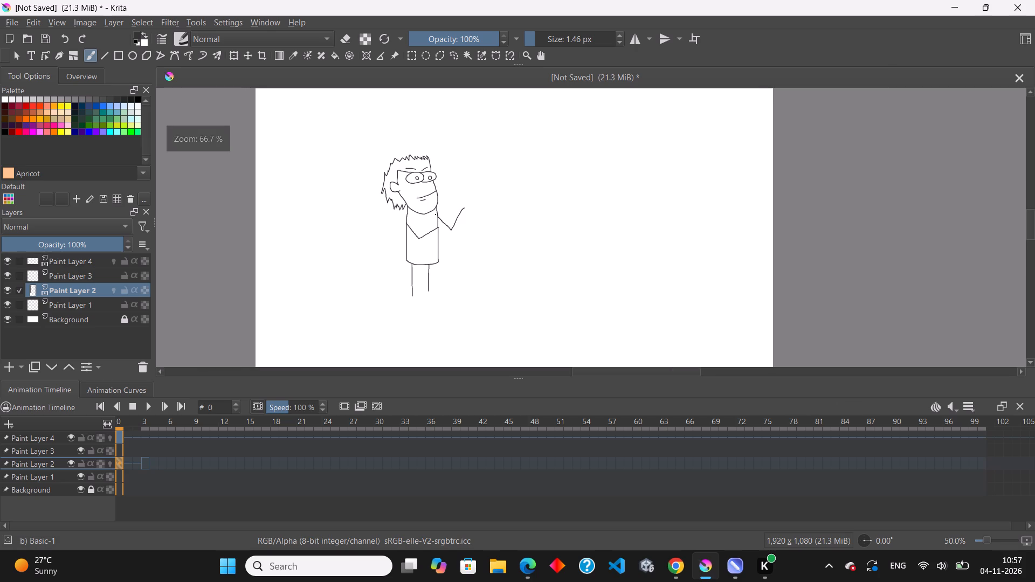
scroll(438, 213, "up", 1)
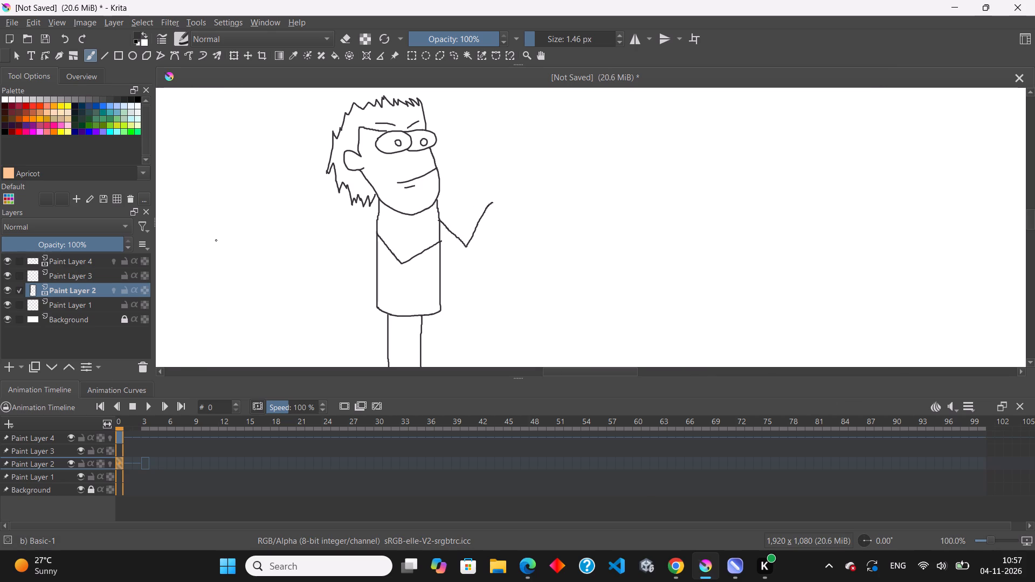
Erase the middle of the V-shaped arm across the torso on Paint Layer 4, enlarging the eraser to 6.92 px.
left_click(71, 264)
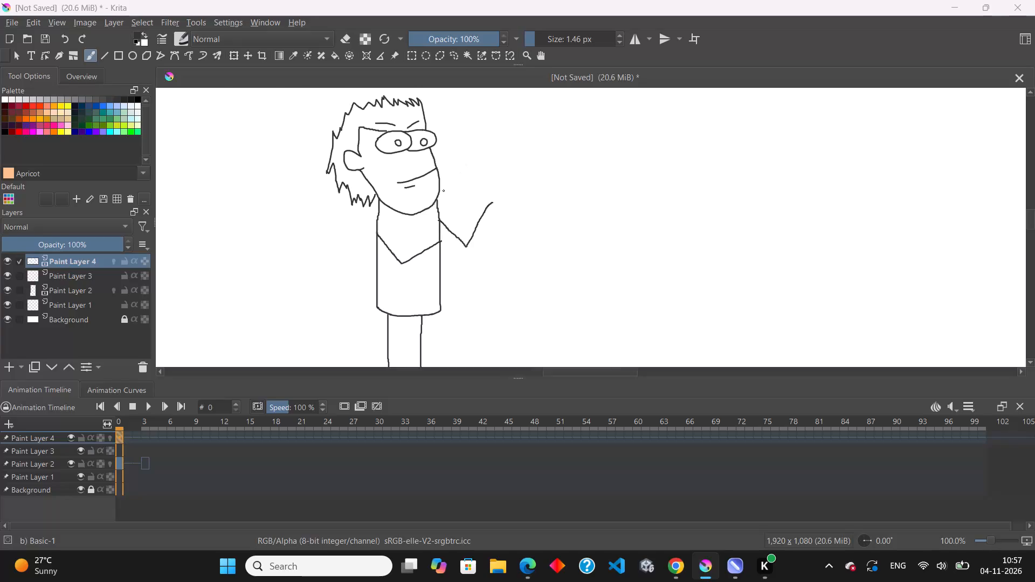
scroll(444, 191, "up", 2)
scroll(303, 179, "down", 1)
scroll(314, 228, "down", 1)
scroll(310, 85, "up", 1)
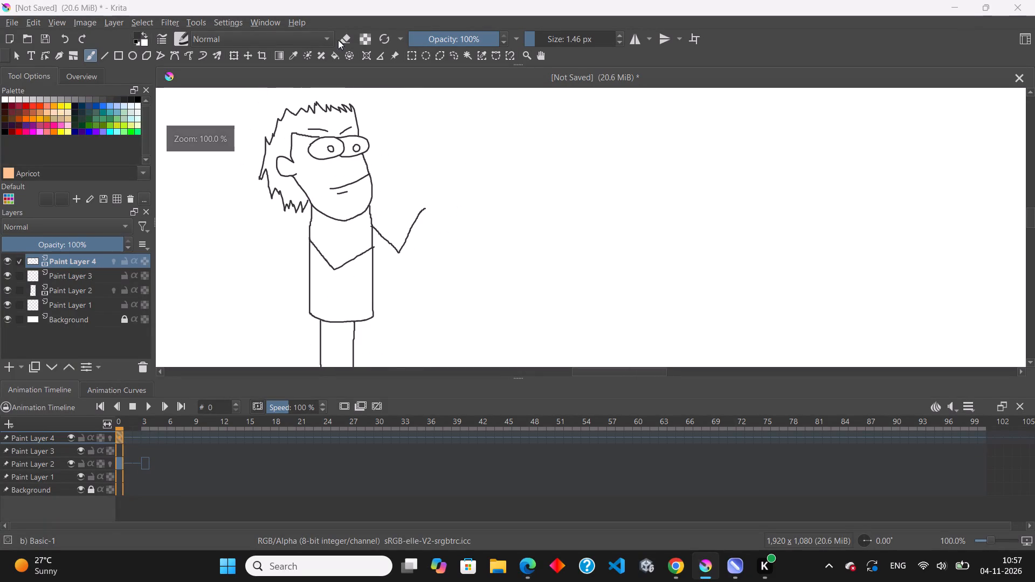
left_click(344, 38)
scroll(322, 262, "up", 3)
left_click_drag(349, 253, 365, 286)
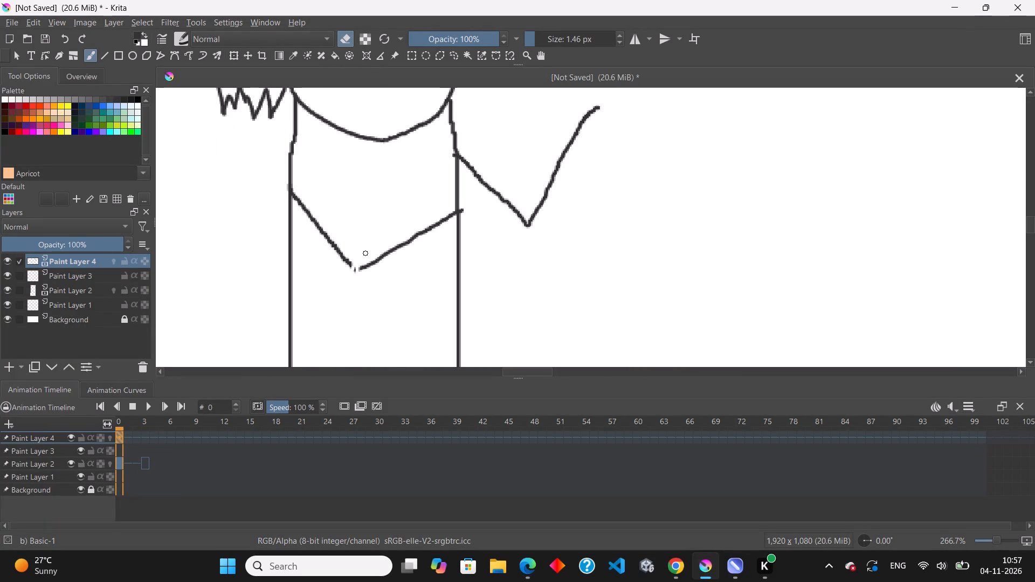
left_click_drag(365, 286, 374, 252)
left_click(542, 38)
left_click_drag(392, 233, 388, 262)
left_click_drag(387, 228, 344, 313)
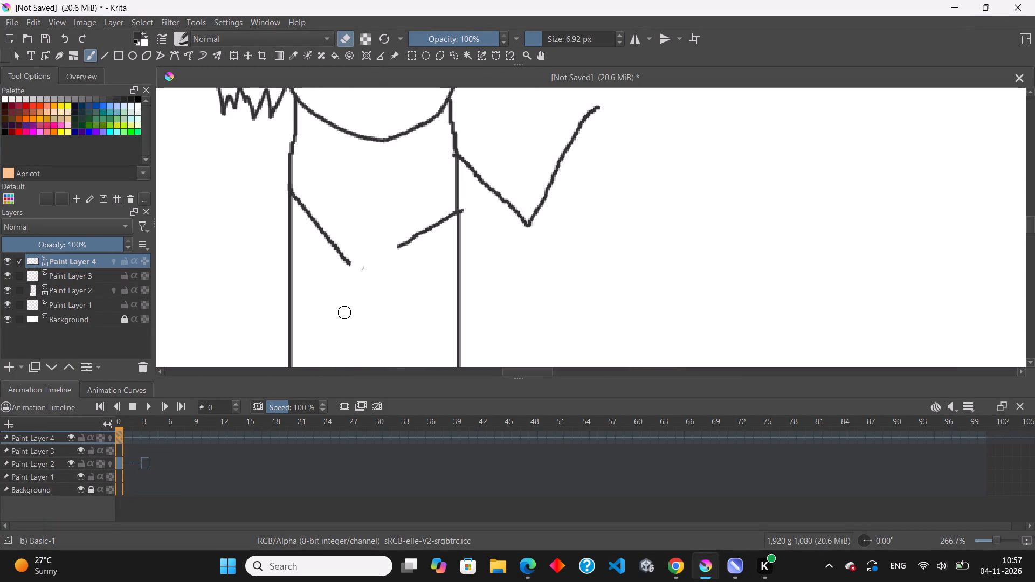
left_click_drag(344, 313, 423, 222)
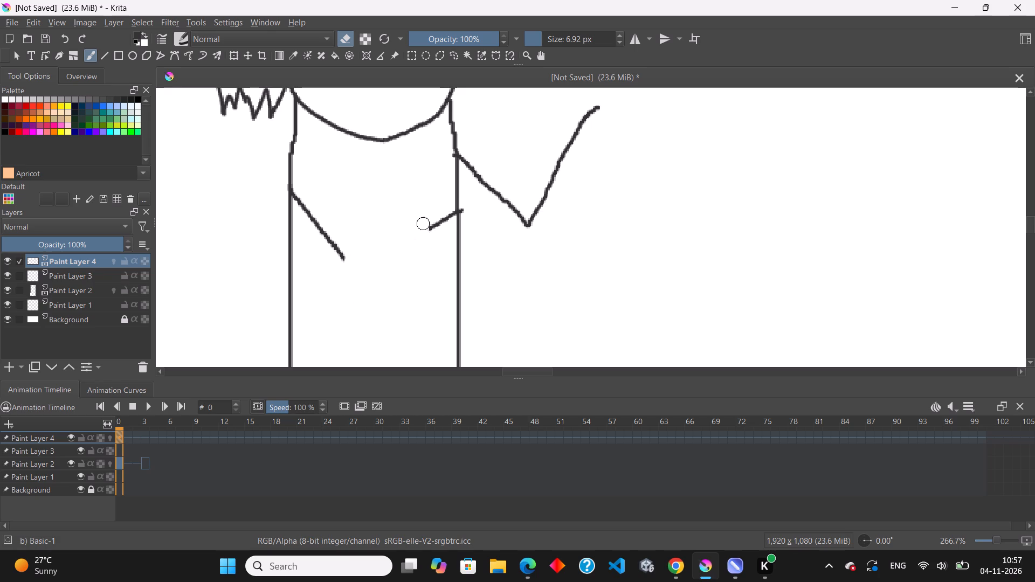
left_click_drag(423, 222, 444, 213)
Erase the leftover arm-line stubs on both sides of the torso's right outline.
scroll(444, 217, "up", 5)
left_click(465, 183)
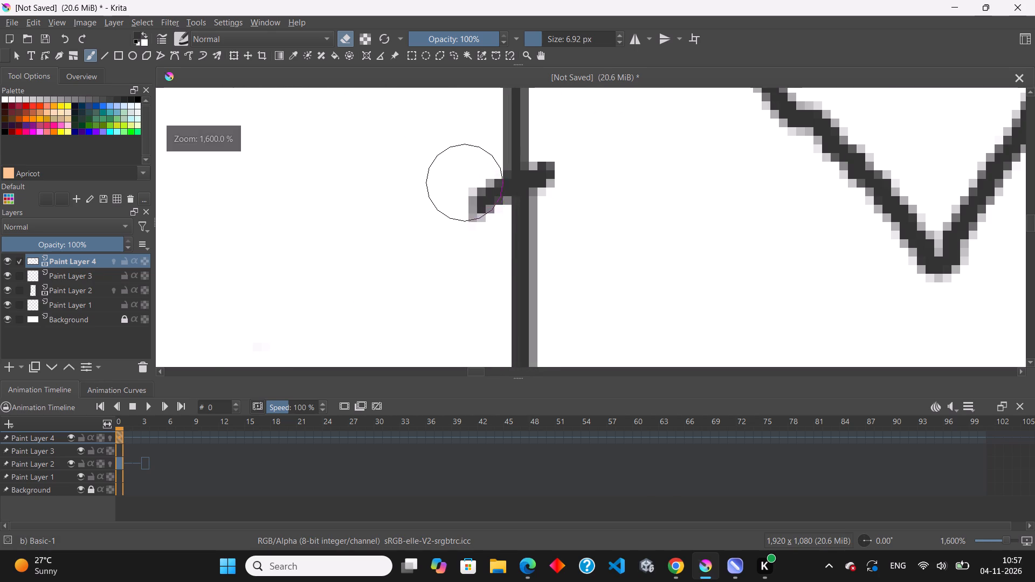
left_click(469, 205)
left_click(471, 210)
left_click(470, 191)
left_click(472, 200)
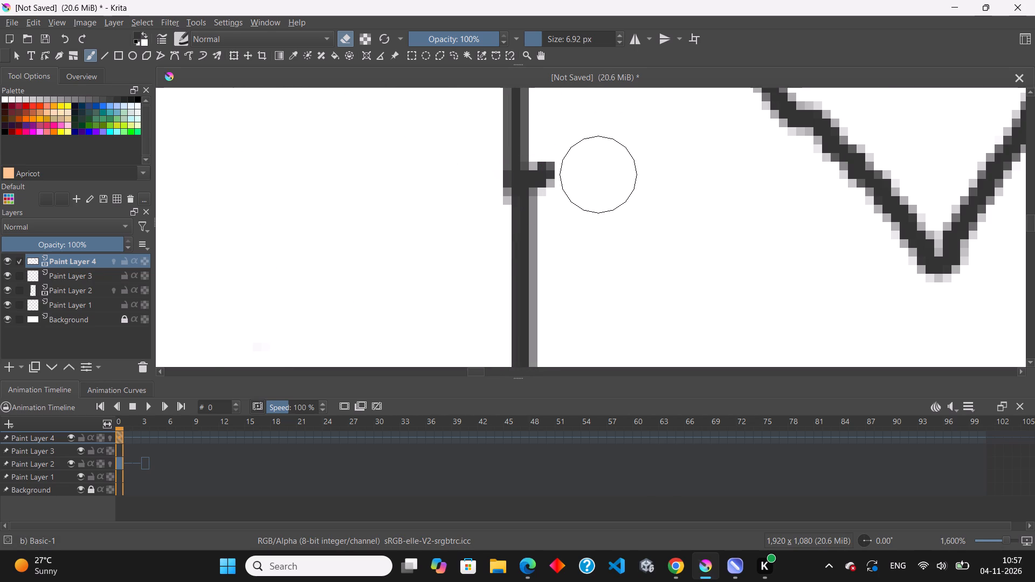
left_click(585, 182)
left_click(577, 169)
left_click(575, 179)
left_click(569, 165)
left_click(577, 183)
Erase the diagonal arm line inside the torso on Paint Layer 4, starting at its loose end and working back to the left outline.
scroll(587, 197, "down", 3)
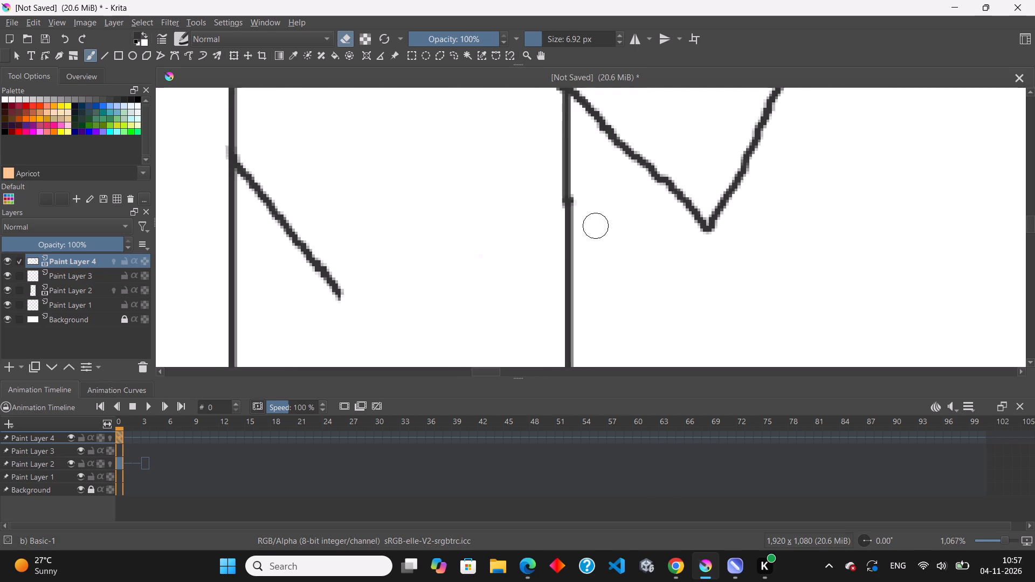
left_click_drag(344, 305, 298, 247)
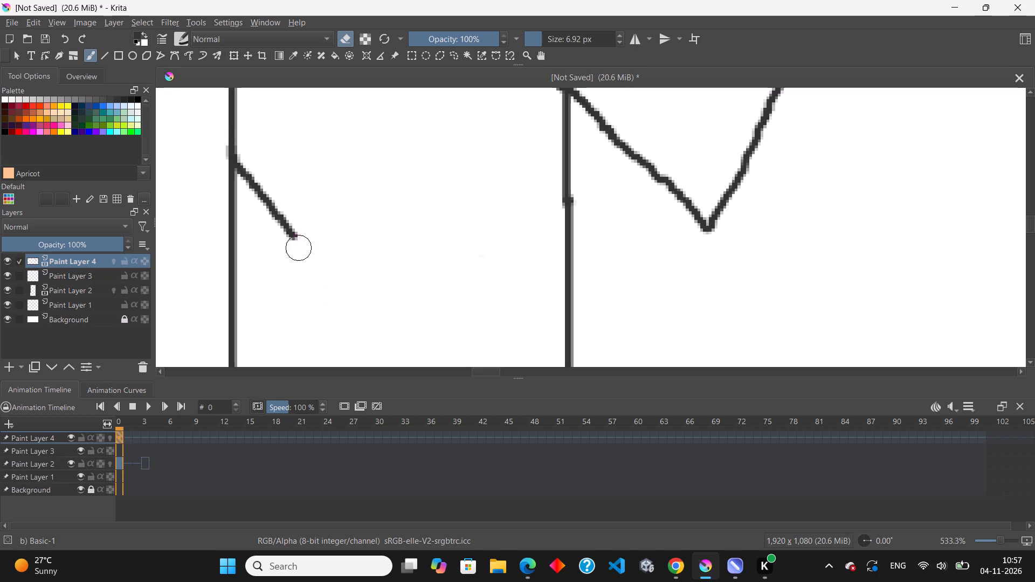
left_click_drag(298, 247, 250, 172)
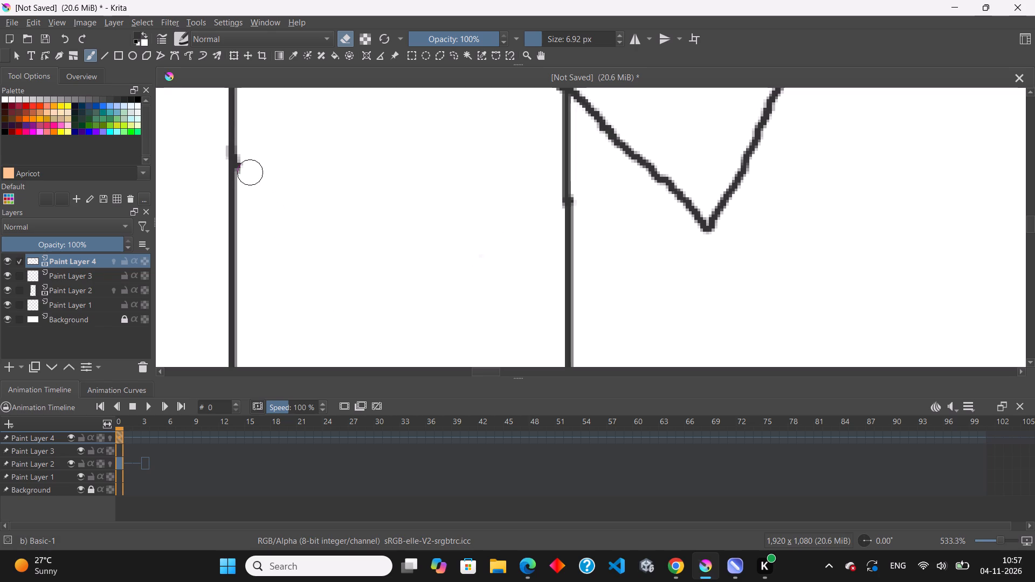
left_click_drag(250, 172, 249, 163)
scroll(338, 224, "down", 3)
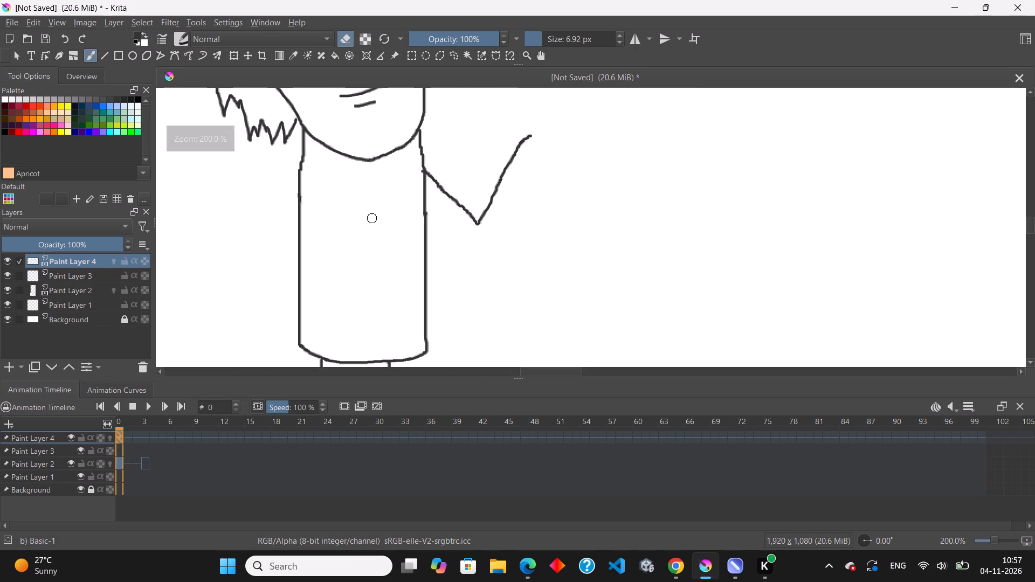
scroll(456, 216, "down", 2)
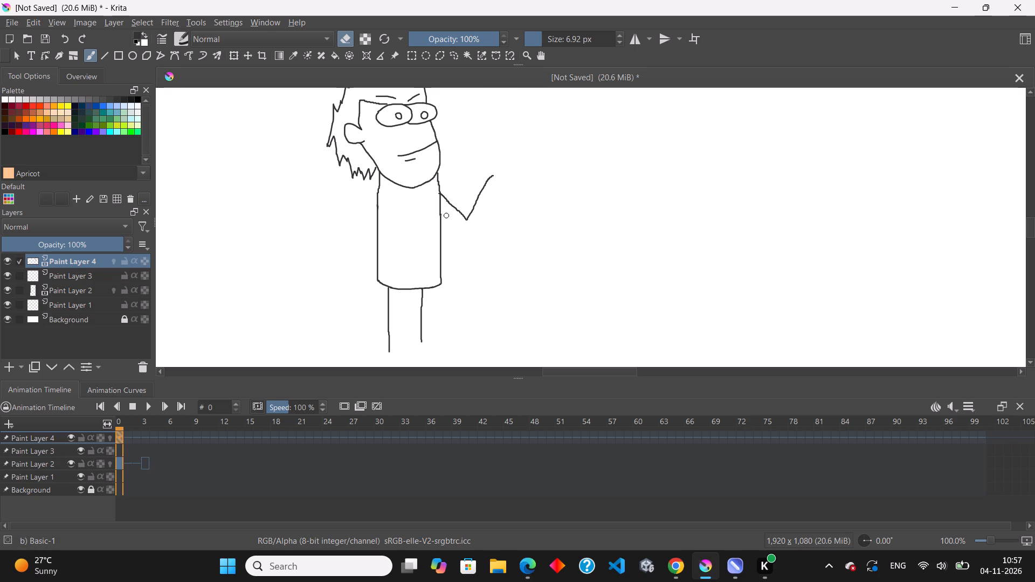
Erase the V-shaped arm outside the torso's right outline, from the raised forearm back towards the shoulder.
scroll(490, 231, "up", 2)
left_click_drag(458, 175, 480, 134)
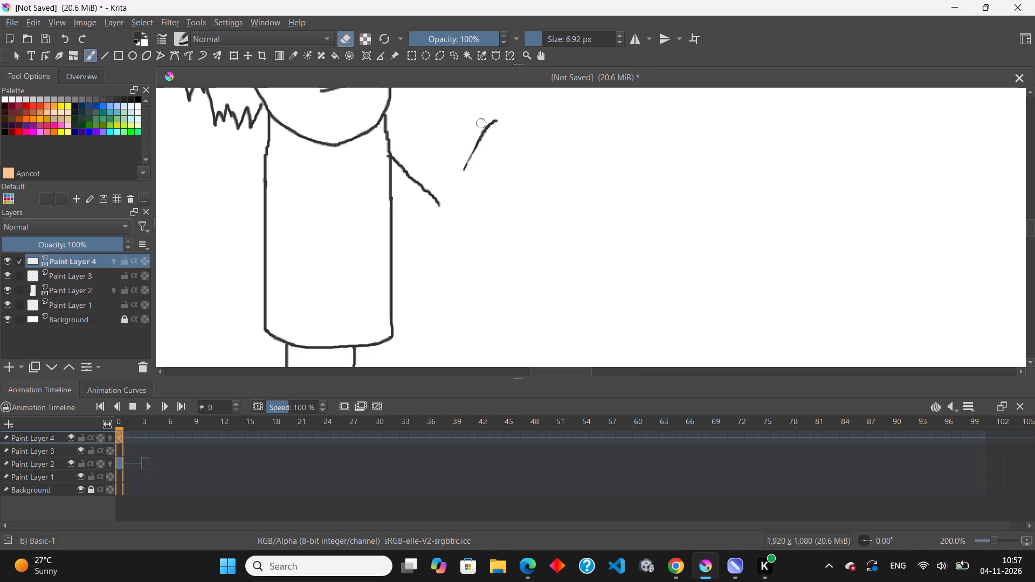
left_click_drag(480, 134, 446, 198)
left_click_drag(446, 198, 415, 210)
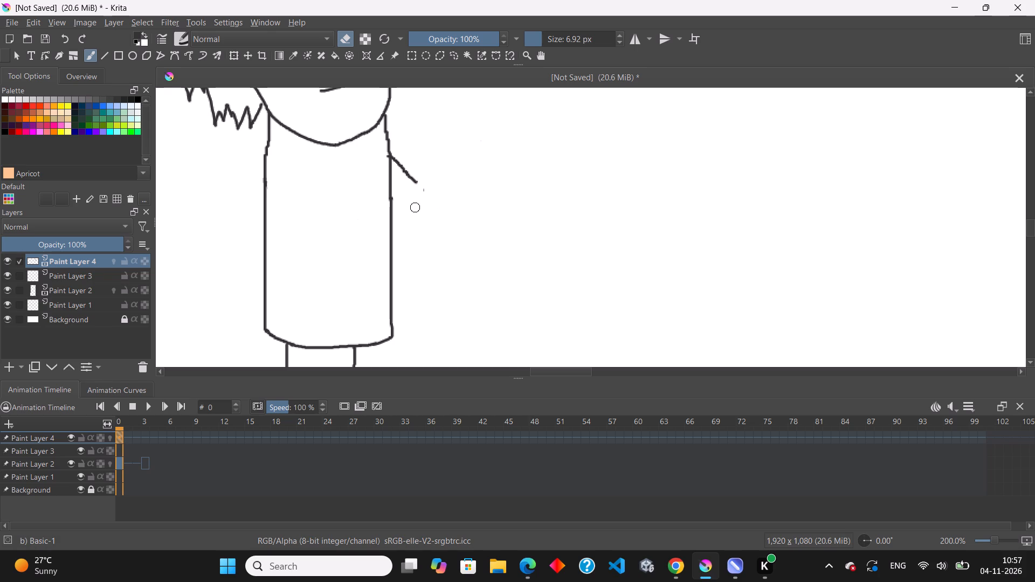
left_click_drag(415, 210, 415, 191)
left_click_drag(415, 160, 417, 142)
left_click_drag(417, 142, 415, 177)
Erase the remaining shoulder stub and the small marks on both sides of the torso's right outline.
scroll(396, 129, "up", 3)
left_click(412, 238)
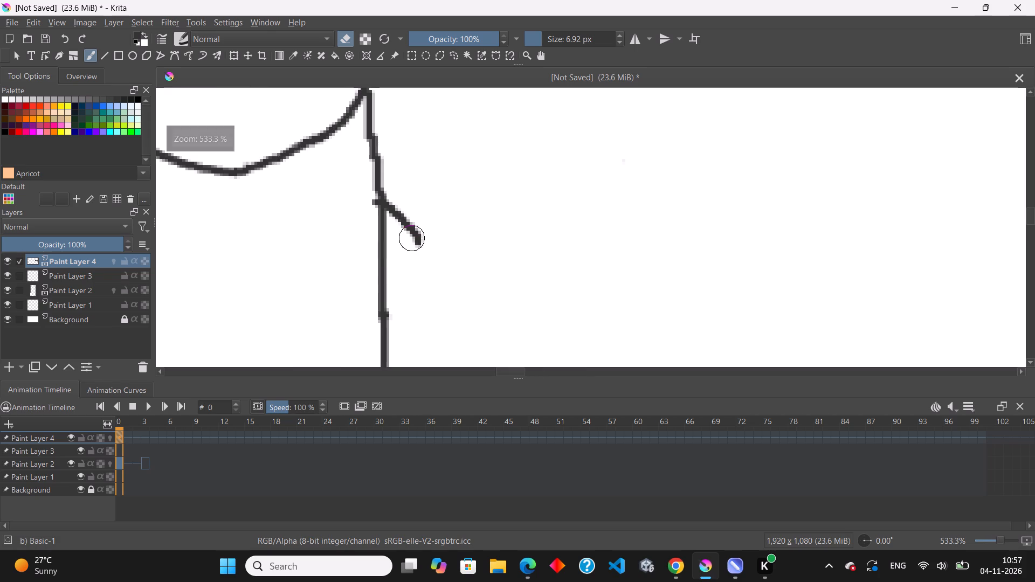
left_click(413, 230)
left_click(410, 219)
left_click(408, 215)
left_click(403, 211)
left_click_drag(419, 244, 428, 257)
left_click_drag(423, 234, 424, 249)
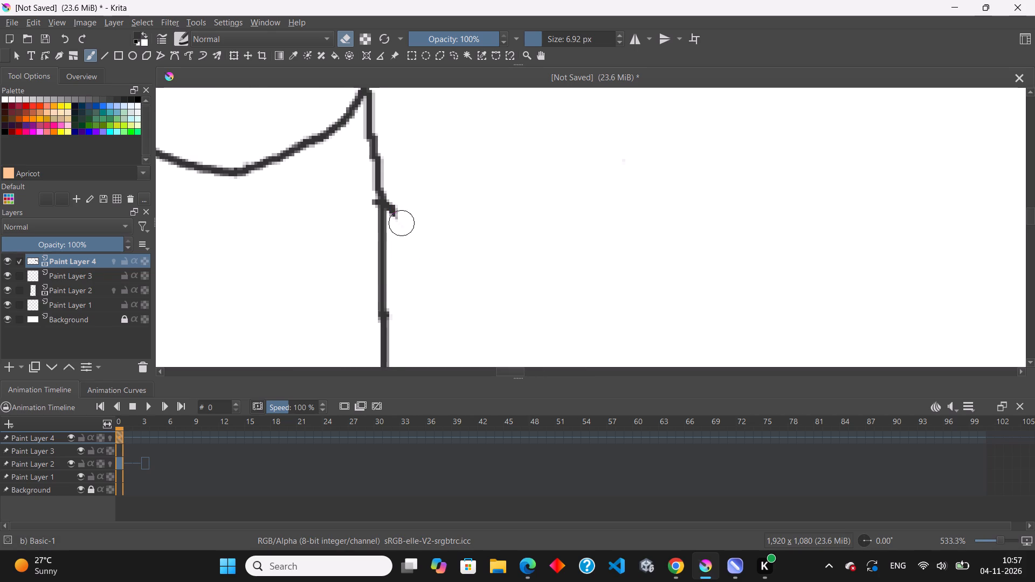
scroll(402, 222, "up", 2)
left_click(401, 210)
double_click(399, 184)
left_click_drag(399, 188, 401, 208)
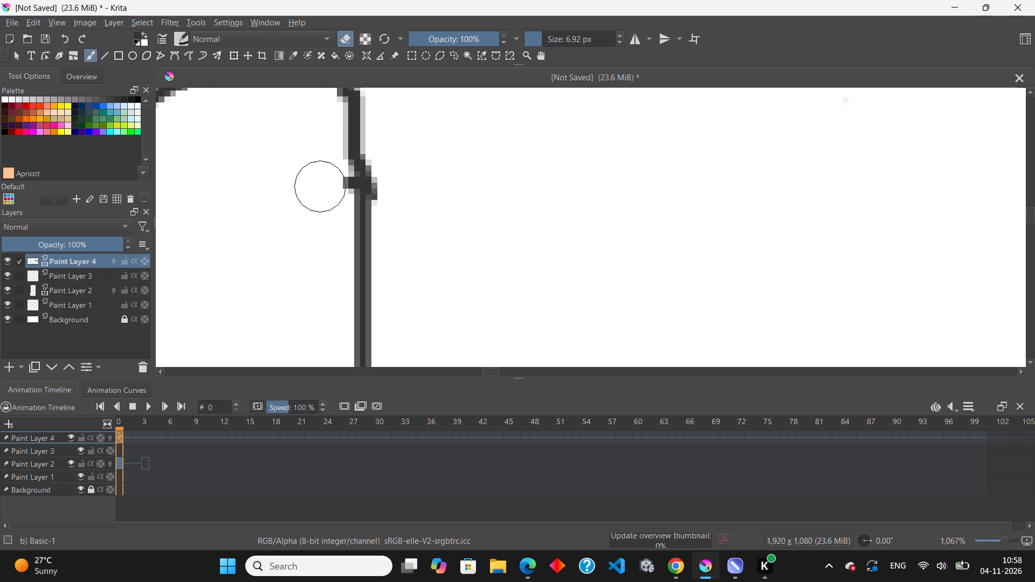
left_click(322, 187)
triple_click(330, 184)
scroll(397, 204, "down", 5)
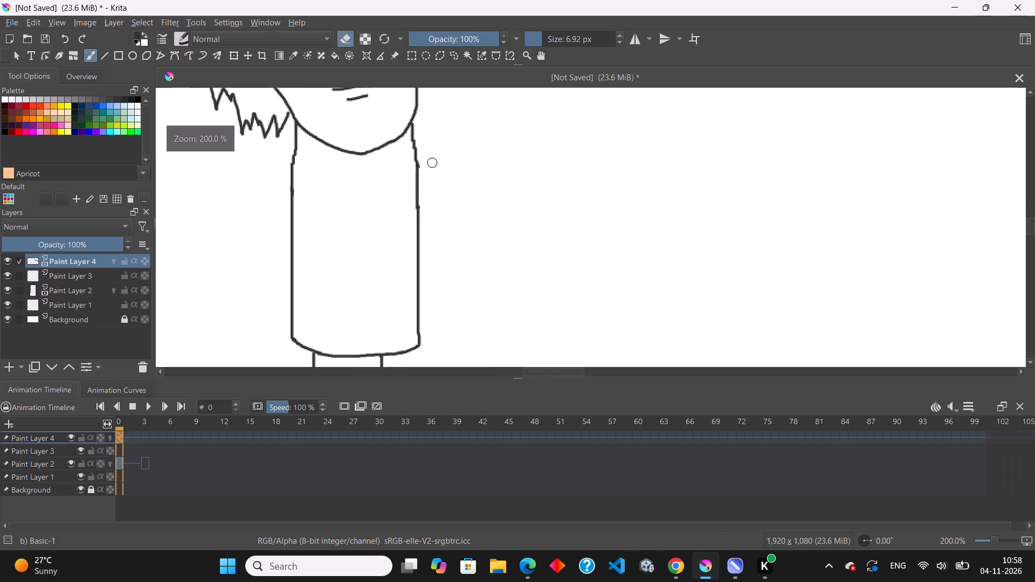
scroll(431, 167, "down", 2)
scroll(430, 227, "up", 1)
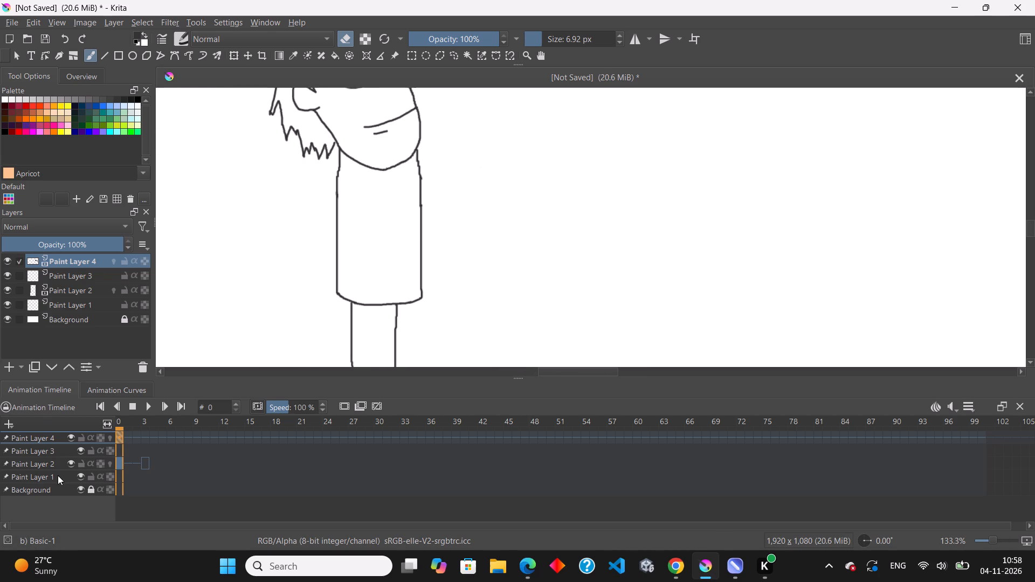
Draw two arms slanting down and outward from the torso's sides on Paint Layer 2 at frame 0, with eraser mode off and a 1.40 px brush.
left_click(54, 465)
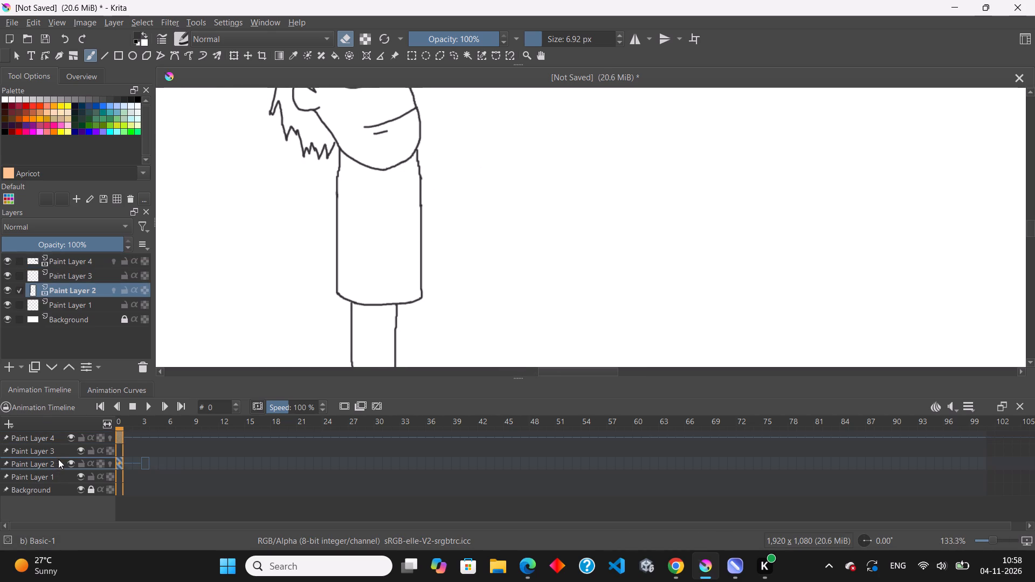
left_click(531, 37)
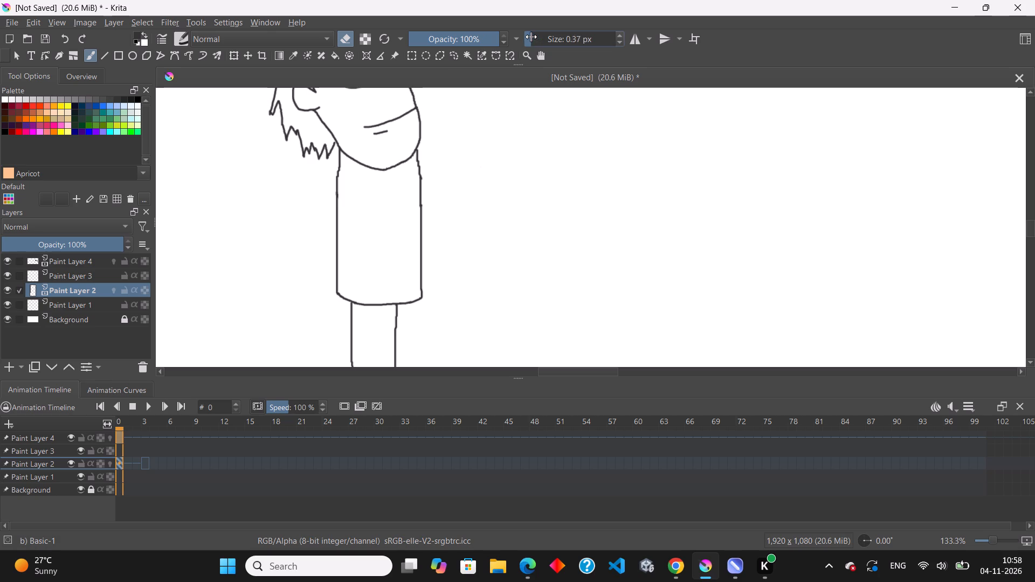
left_click(533, 40)
left_click(533, 40)
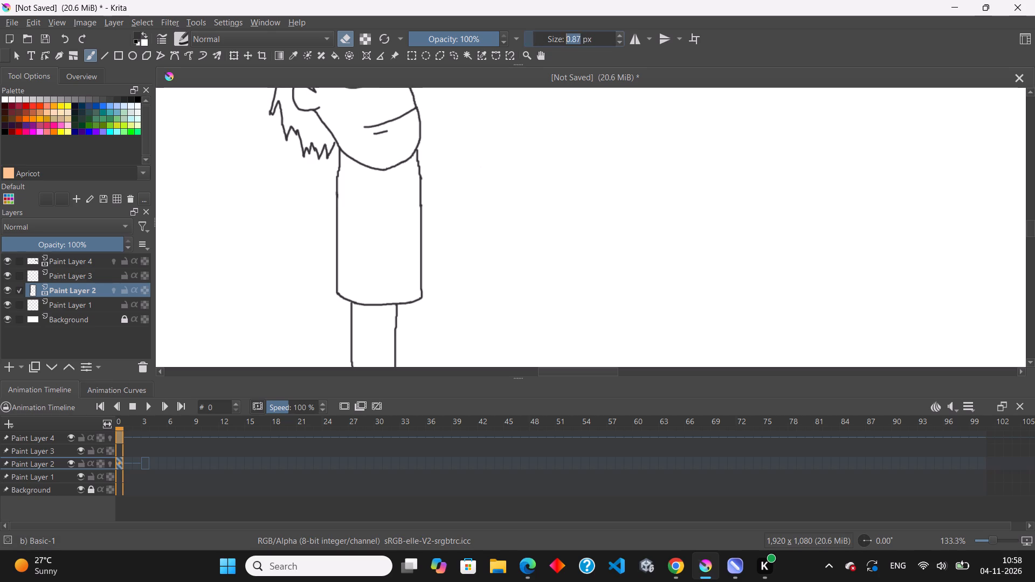
left_click(535, 40)
left_click(535, 40)
left_click(535, 40)
left_click(533, 36)
left_click_drag(528, 36, 540, 39)
left_click_drag(583, 34, 556, 37)
left_click_drag(556, 37, 556, 37)
key("1")
type(".4")
key("Return")
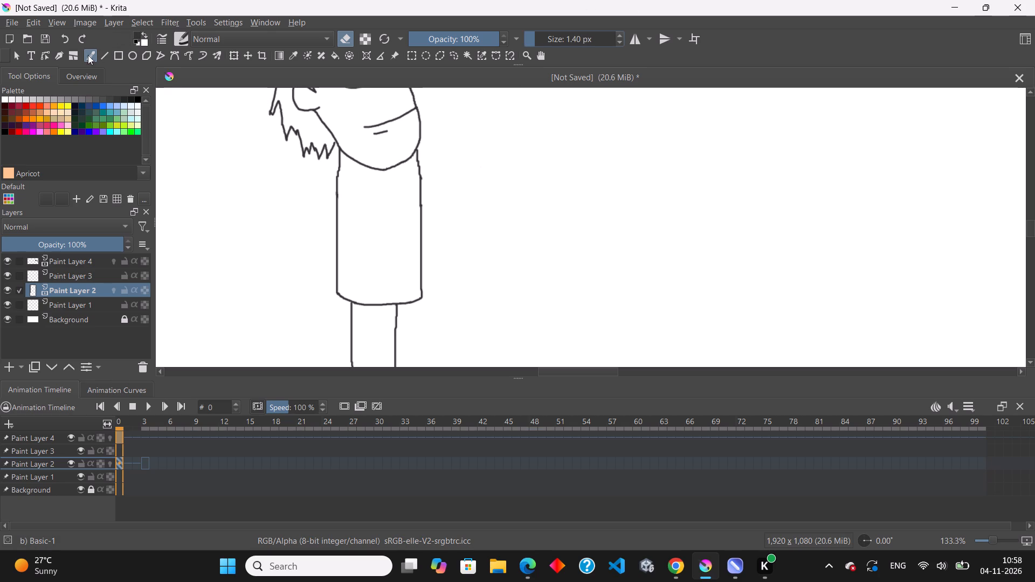
left_click(344, 38)
scroll(427, 189, "up", 2)
scroll(416, 181, "down", 2)
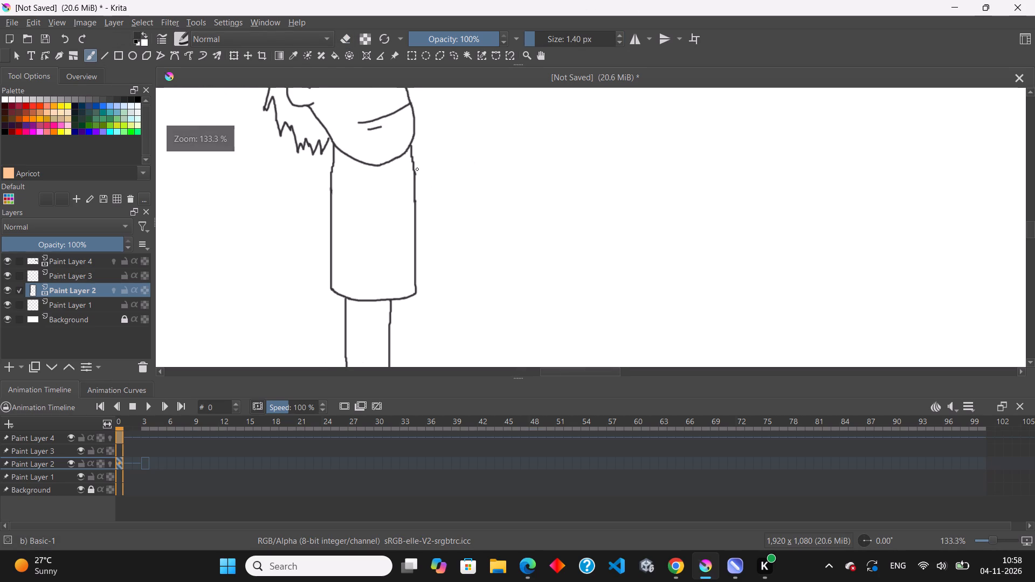
left_click_drag(413, 169, 446, 242)
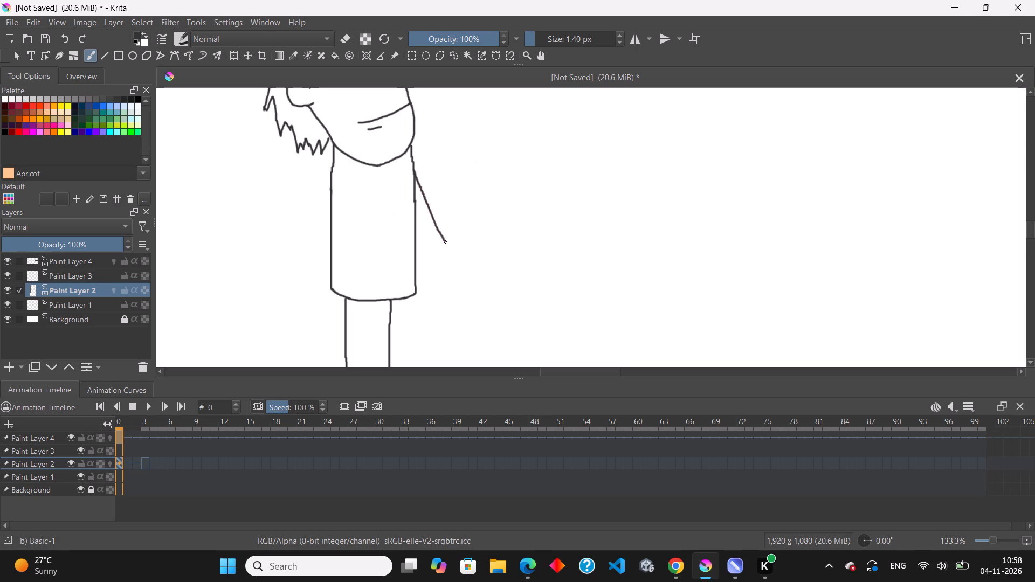
left_click_drag(446, 242, 448, 250)
left_click_drag(330, 179, 330, 179)
left_click_drag(330, 179, 298, 285)
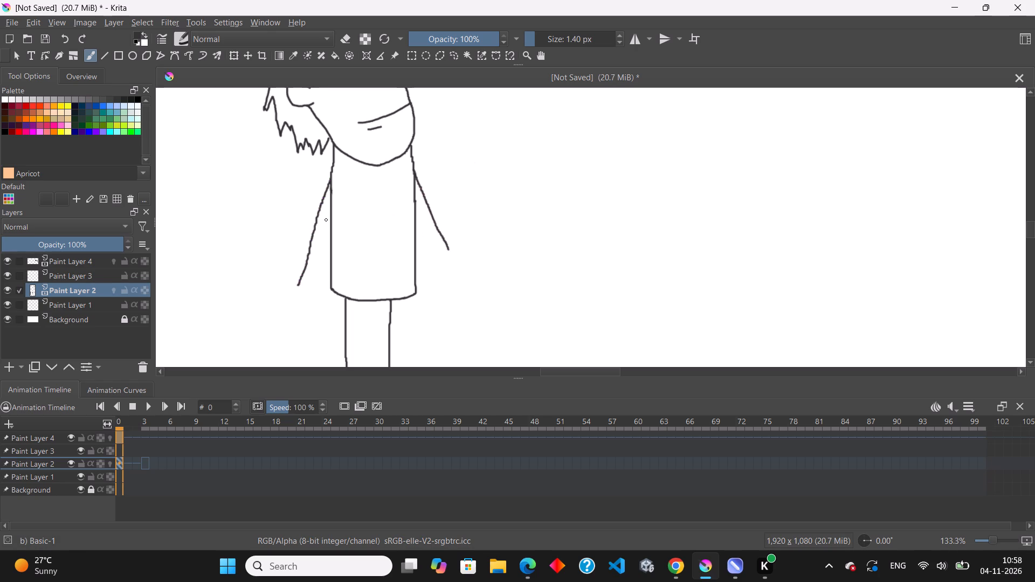
Go to Paint Layer 2's keyframe at frame 3 and turn on onion skins for that layer.
scroll(329, 217, "down", 3)
left_click(145, 465)
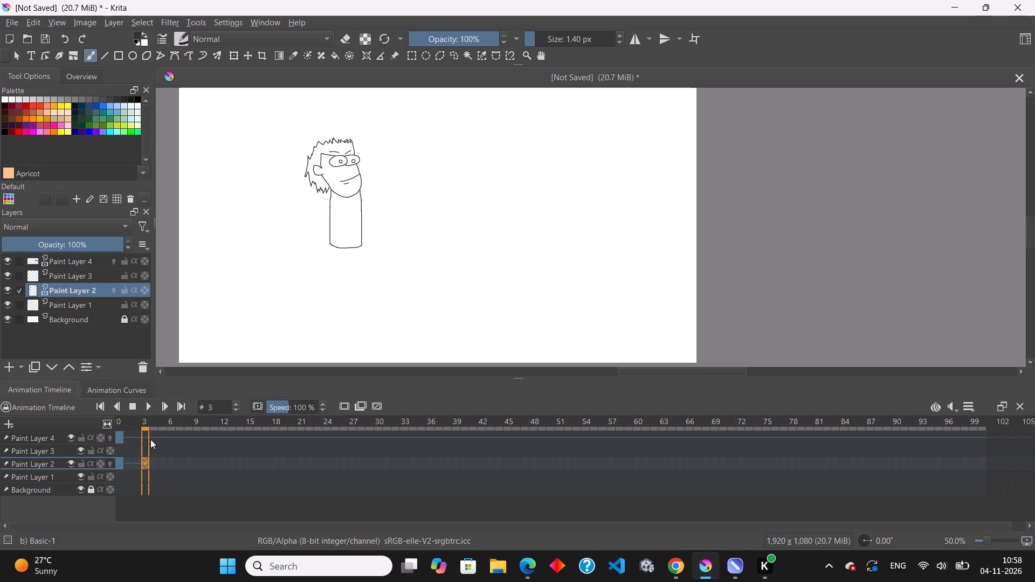
scroll(328, 255, "up", 2)
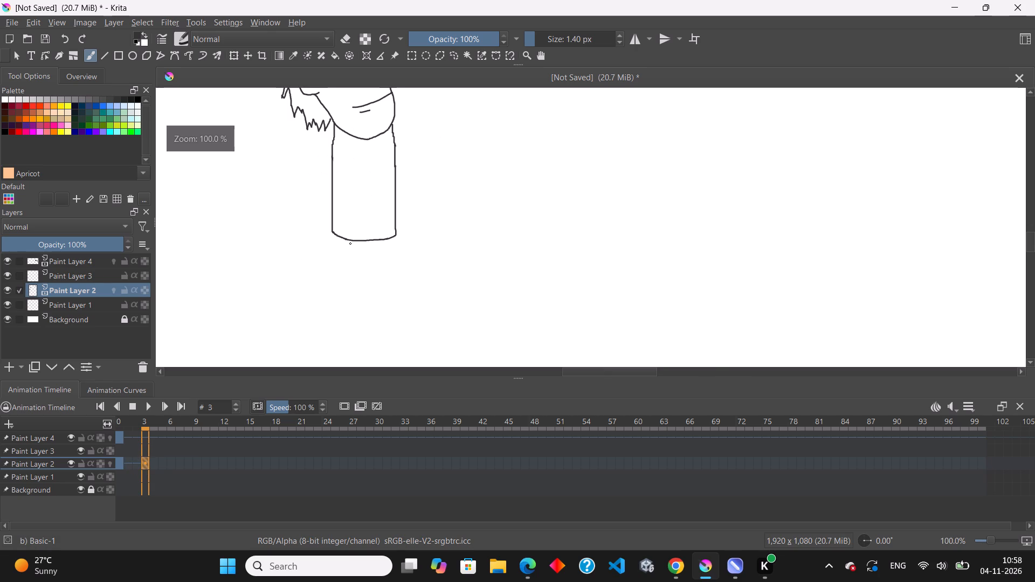
left_click(109, 465)
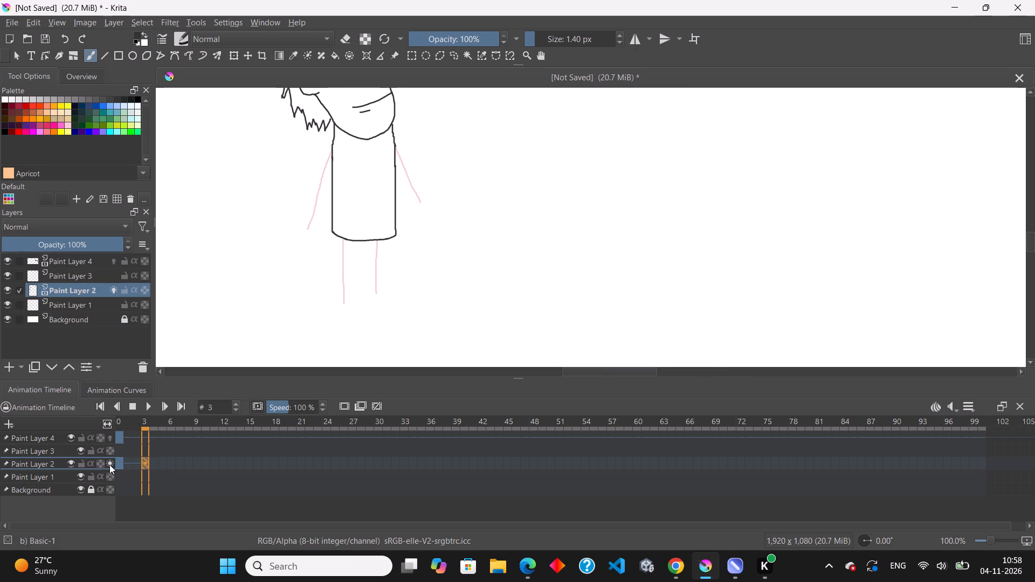
Draw the left leg on frame 3, slanting down to the right from the top of its onion-skin guide.
scroll(306, 291, "up", 1)
scroll(353, 243, "up", 1)
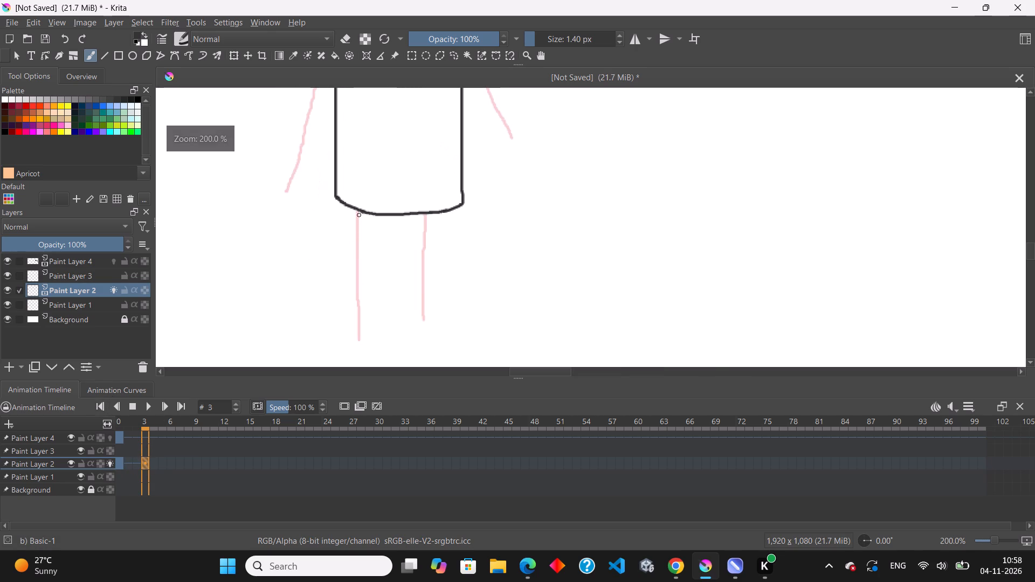
left_click_drag(358, 211, 372, 250)
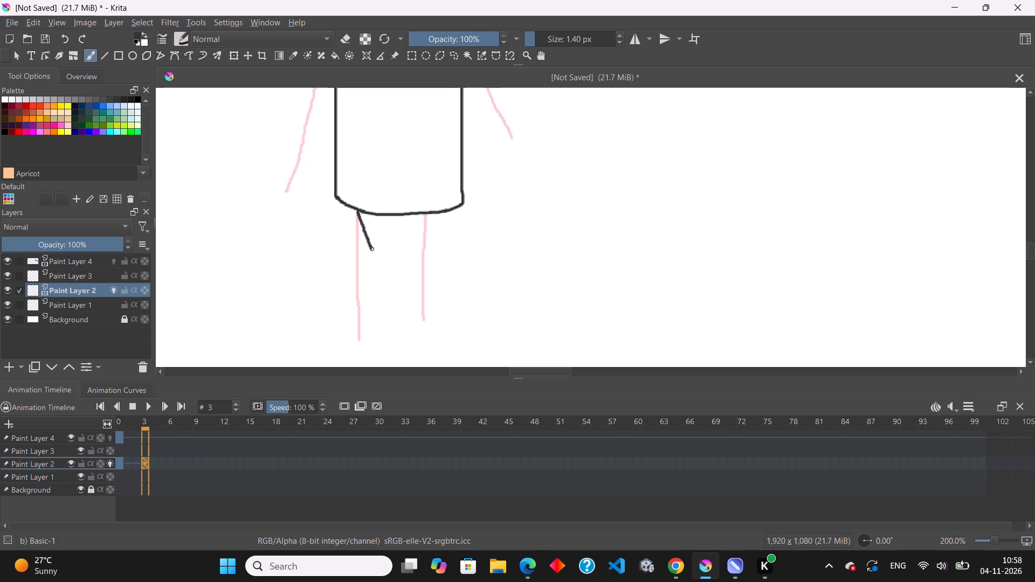
left_click_drag(372, 250, 389, 335)
left_click_drag(389, 335, 389, 342)
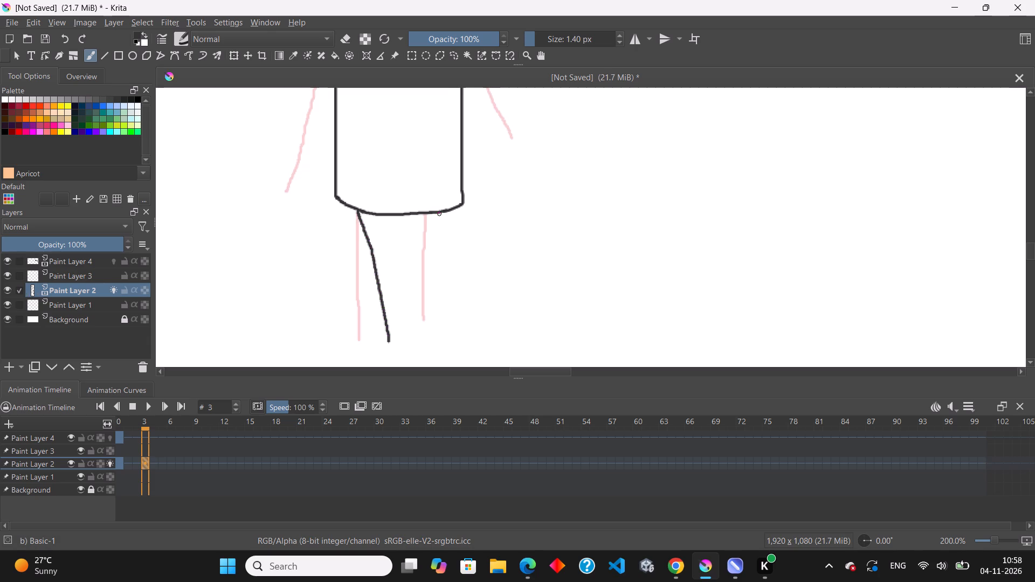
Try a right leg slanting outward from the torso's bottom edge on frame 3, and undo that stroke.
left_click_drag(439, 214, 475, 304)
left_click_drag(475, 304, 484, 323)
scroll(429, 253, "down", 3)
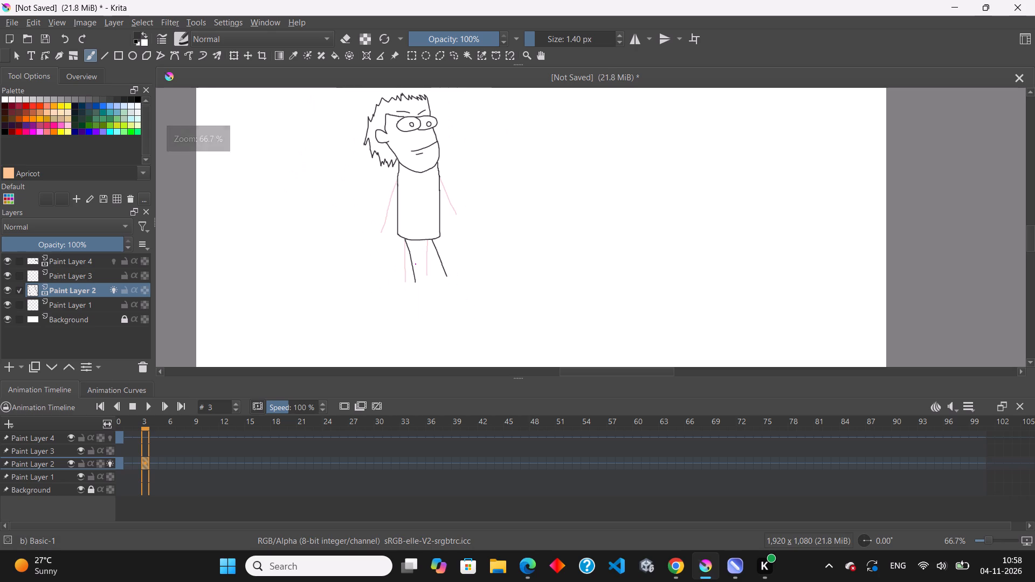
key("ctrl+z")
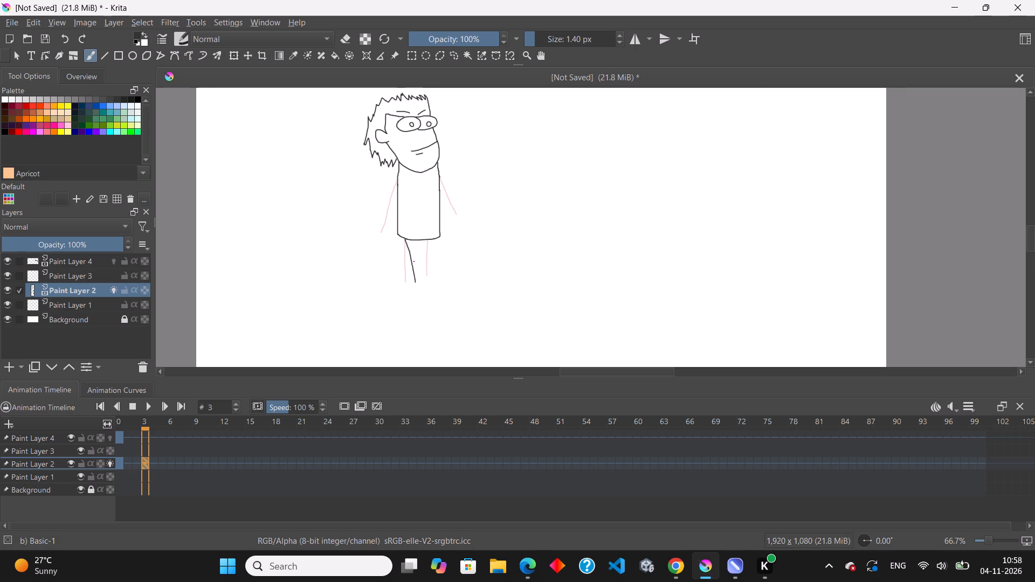
Undo the existing left leg stroke on frame 3 and draw two legs slanting down and outward from the torso's bottom edge.
key("ctrl+z")
scroll(413, 266, "up", 3)
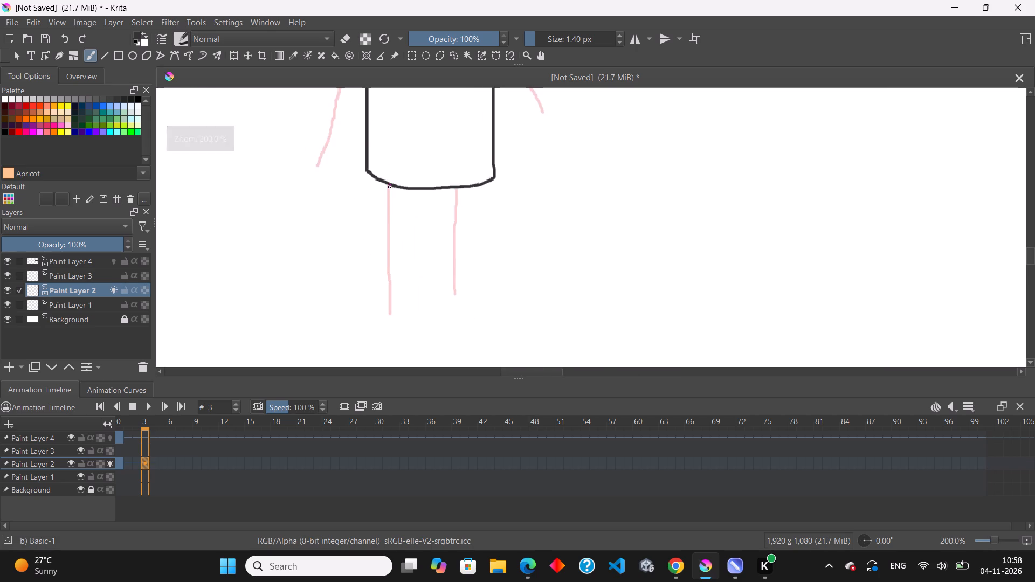
left_click_drag(390, 185, 371, 285)
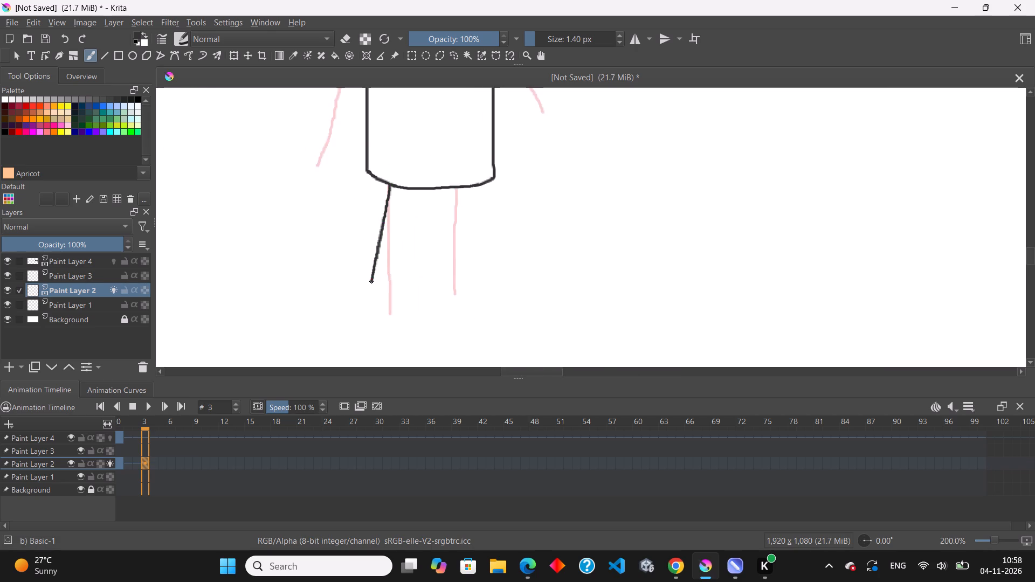
left_click_drag(371, 285, 362, 325)
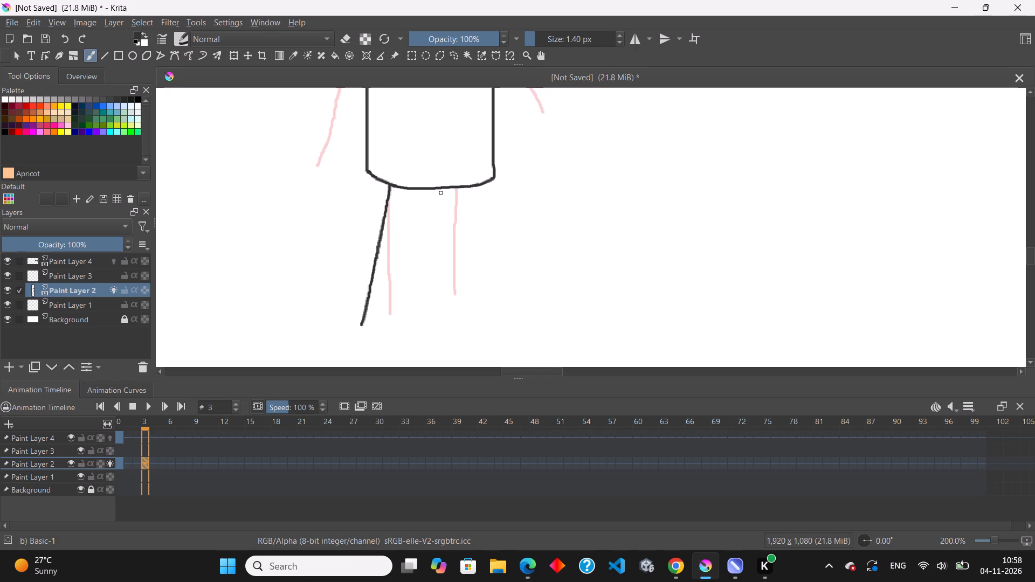
left_click_drag(457, 187, 464, 227)
left_click_drag(464, 227, 484, 306)
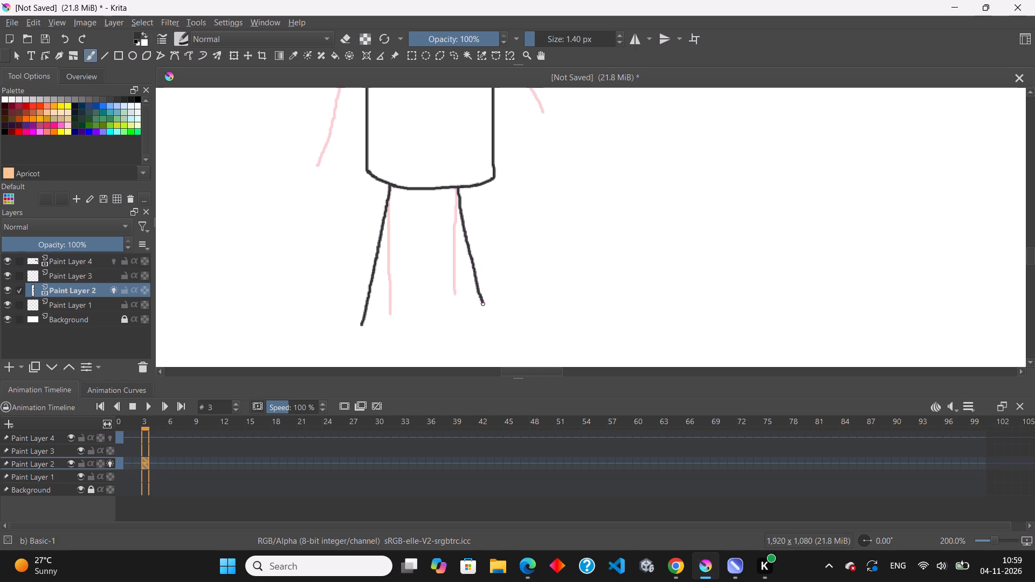
left_click_drag(484, 306, 484, 308)
Create a blank frame at frame 6 on Paint Layer 2 and make it the current frame.
scroll(456, 248, "down", 2)
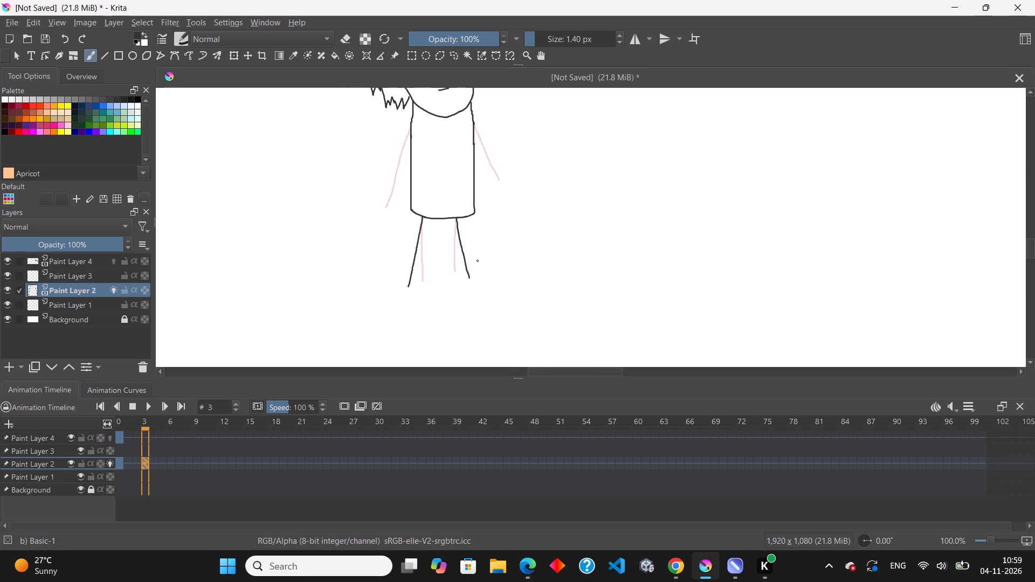
left_click(167, 463)
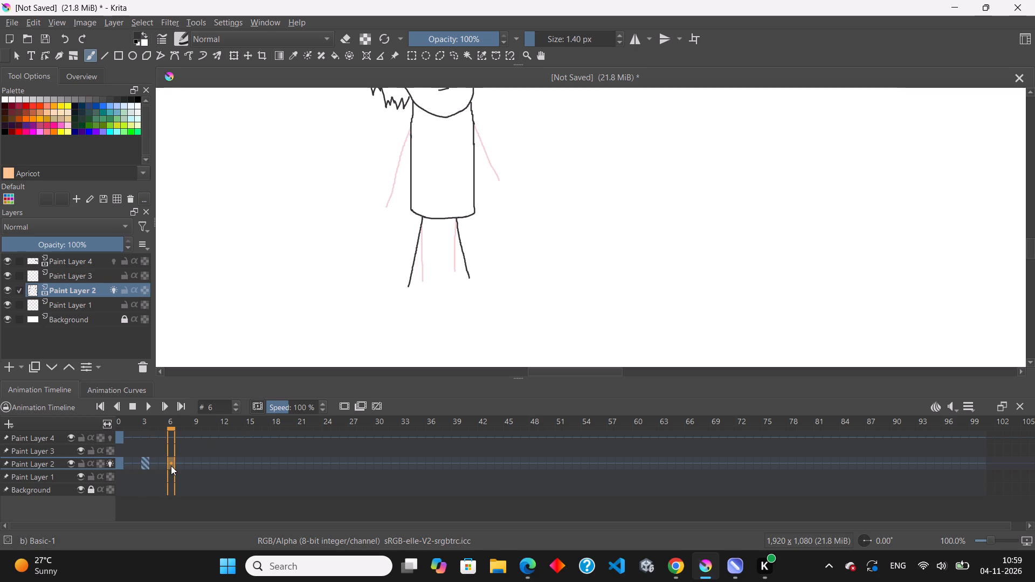
right_click(171, 466)
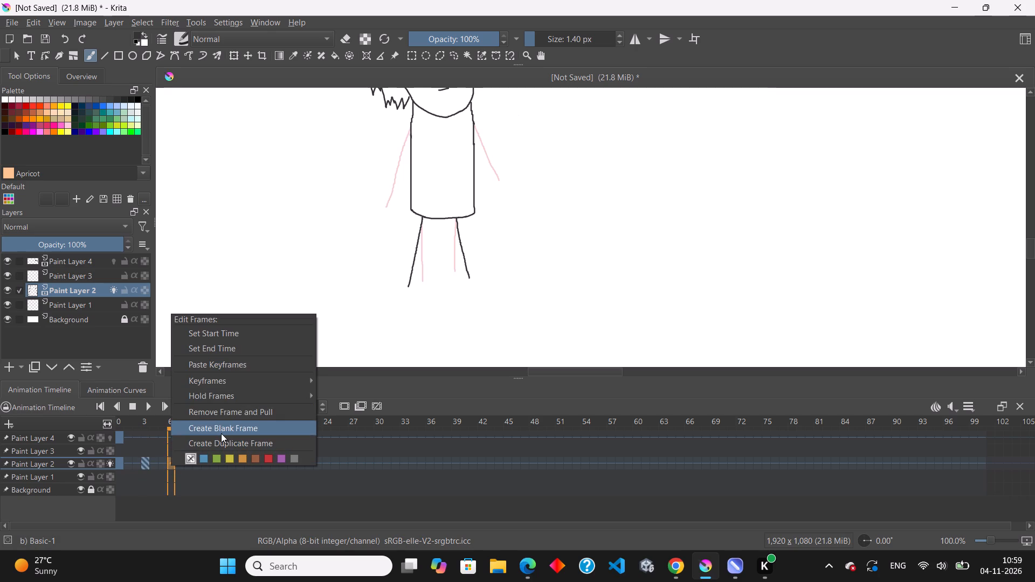
left_click(221, 433)
scroll(217, 412, "down", 2)
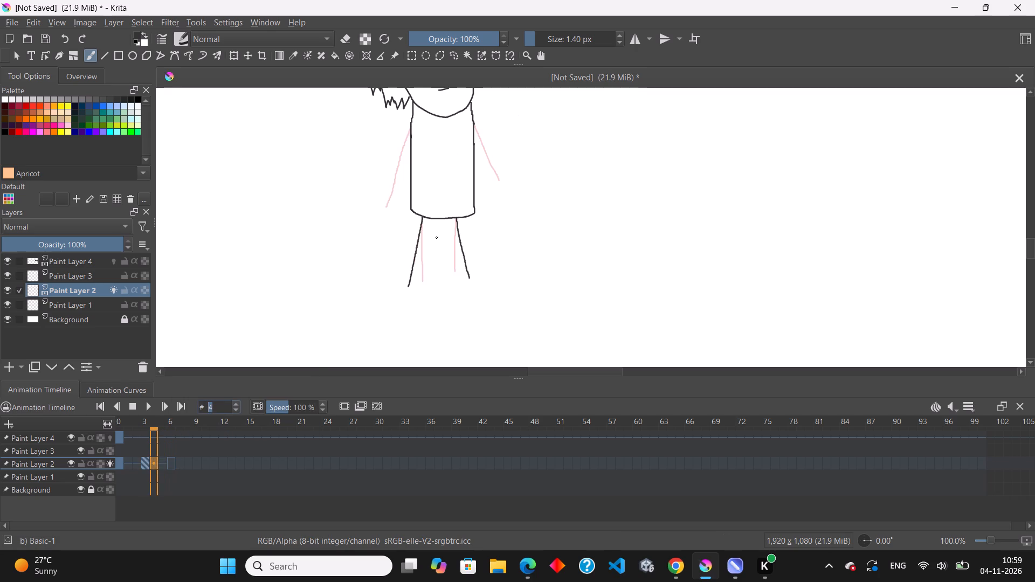
left_click(172, 466)
Draw two legs slanting inward on frame 6, each starting from the top of its onion-skin guide under the torso.
scroll(467, 259, "up", 2)
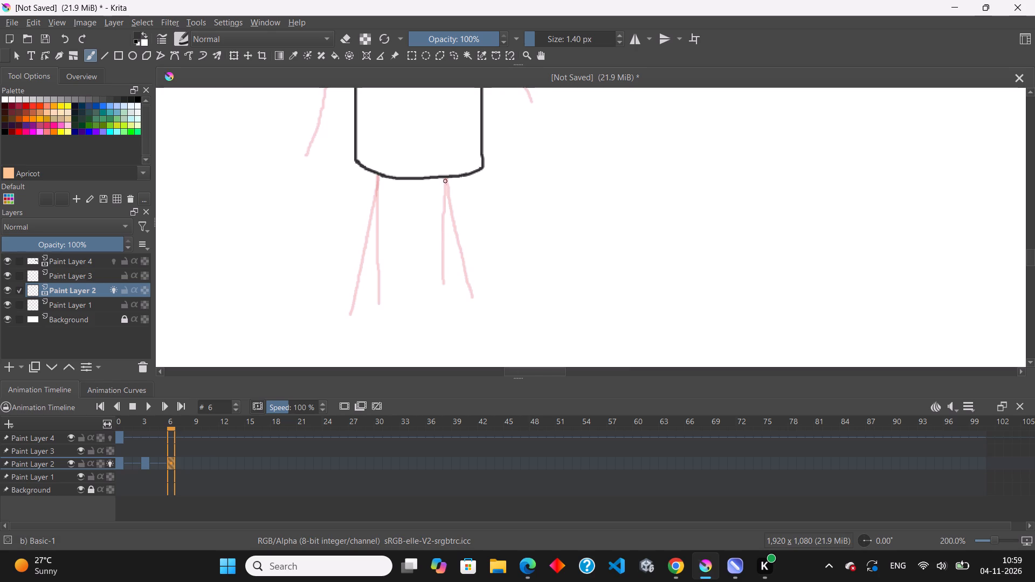
left_click_drag(445, 181, 432, 233)
left_click_drag(432, 233, 422, 280)
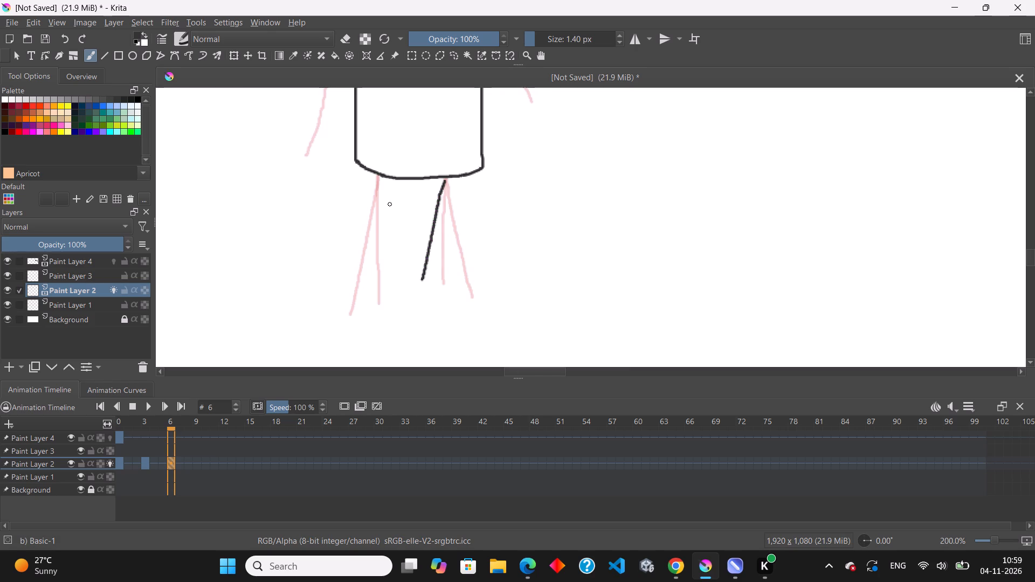
left_click_drag(378, 176, 378, 203)
left_click_drag(378, 203, 401, 301)
Play the animation from frame 0 to check the leg movement, and pause it.
scroll(406, 272, "down", 3)
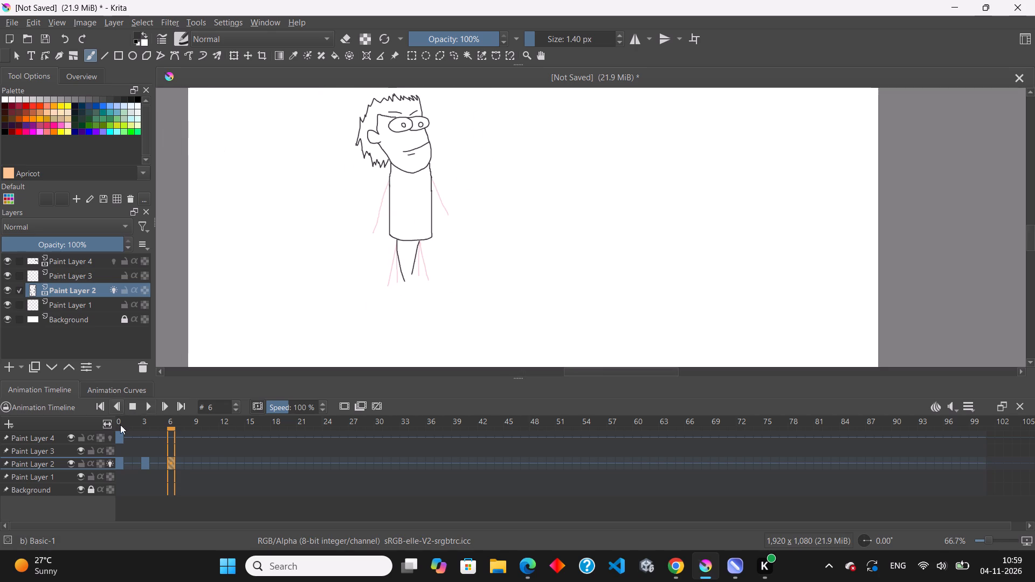
left_click(119, 436)
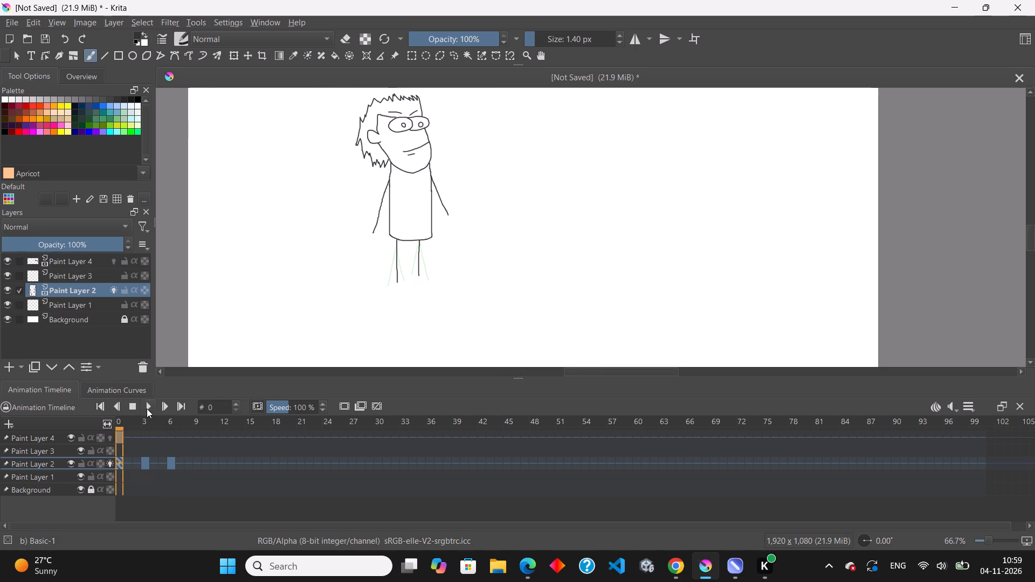
left_click(147, 408)
left_click(147, 408)
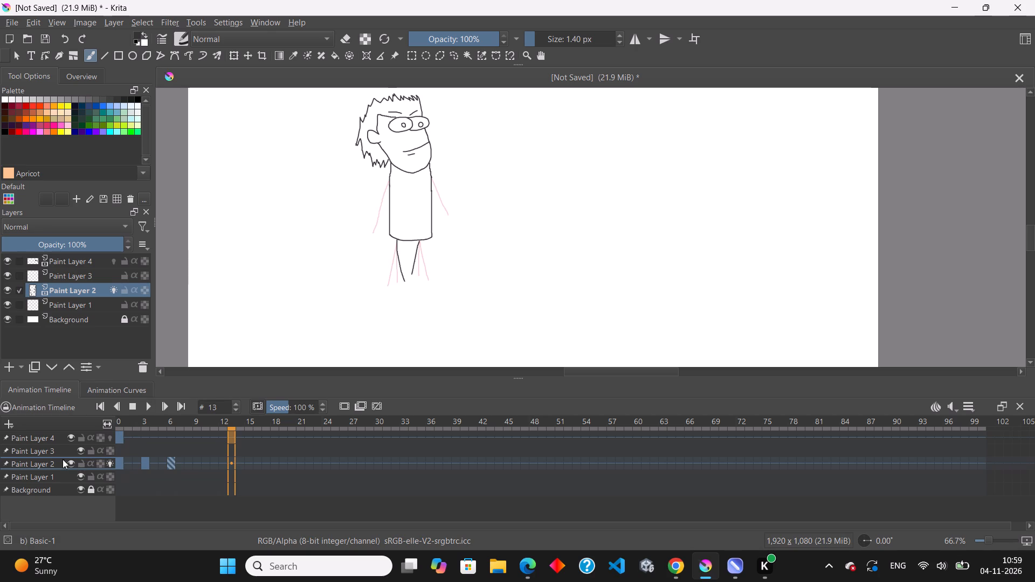
Create a blank frame at frame 9 on Paint Layer 2.
left_click(191, 466)
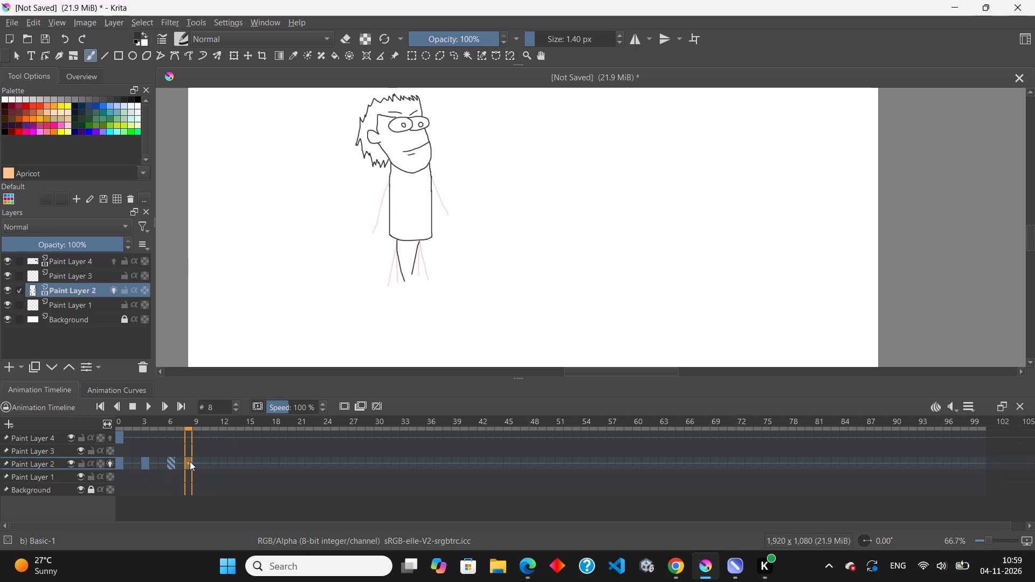
double_click(192, 463)
right_click(195, 465)
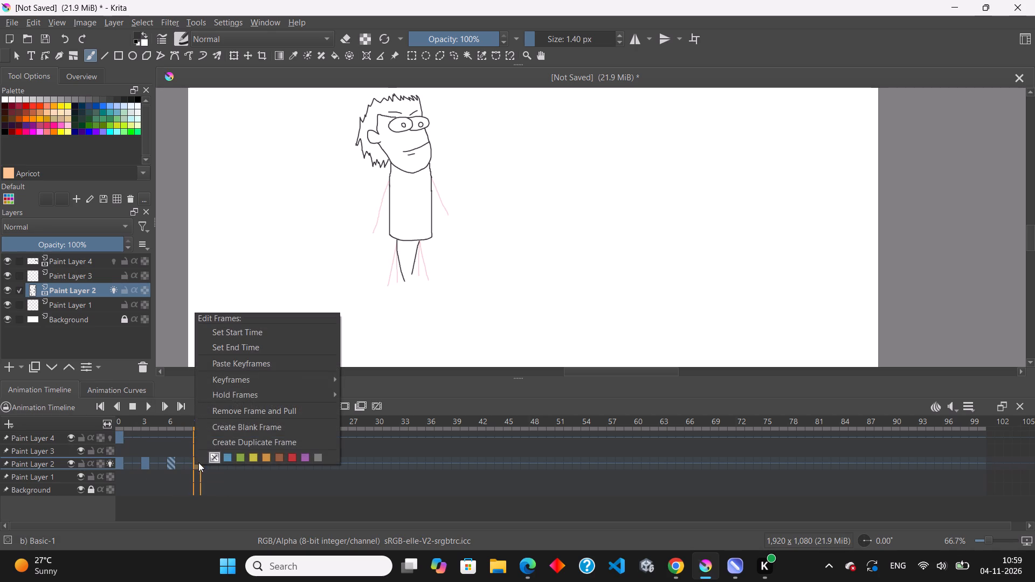
left_click(226, 427)
Draw two legs slanting slightly outward from the torso's bottom edge on frame 9, just inside the outer onion-skin guides.
scroll(379, 246, "up", 3)
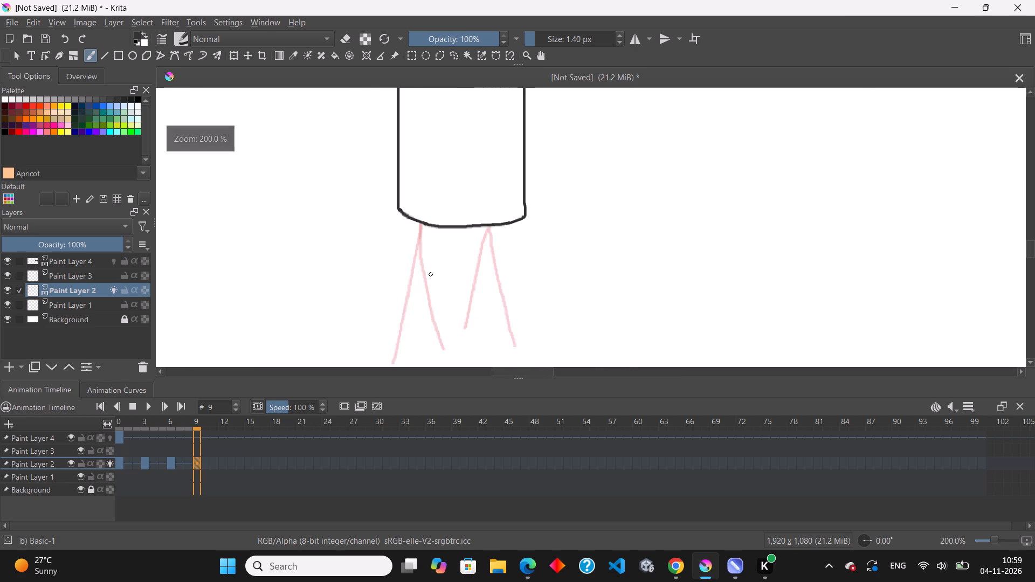
scroll(387, 240, "down", 1)
scroll(437, 289, "up", 2)
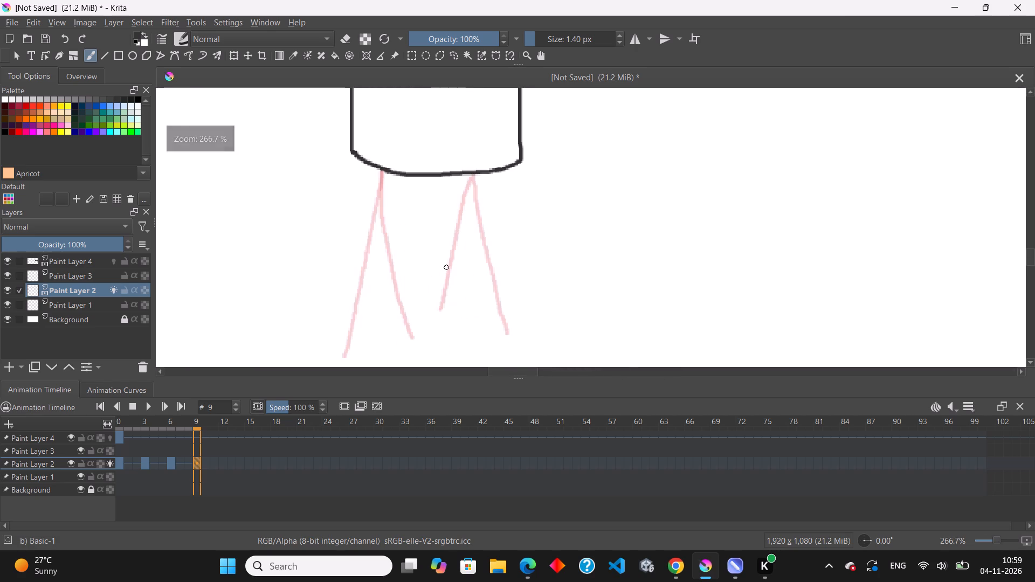
left_click_drag(471, 172, 473, 179)
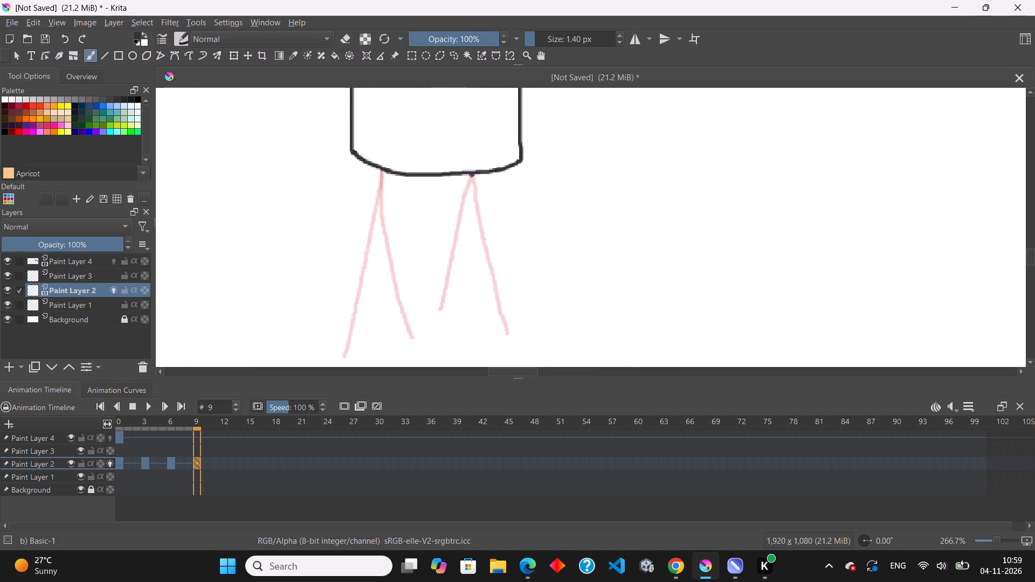
left_click_drag(473, 179, 494, 329)
scroll(424, 233, "down", 1)
left_click_drag(390, 188, 376, 279)
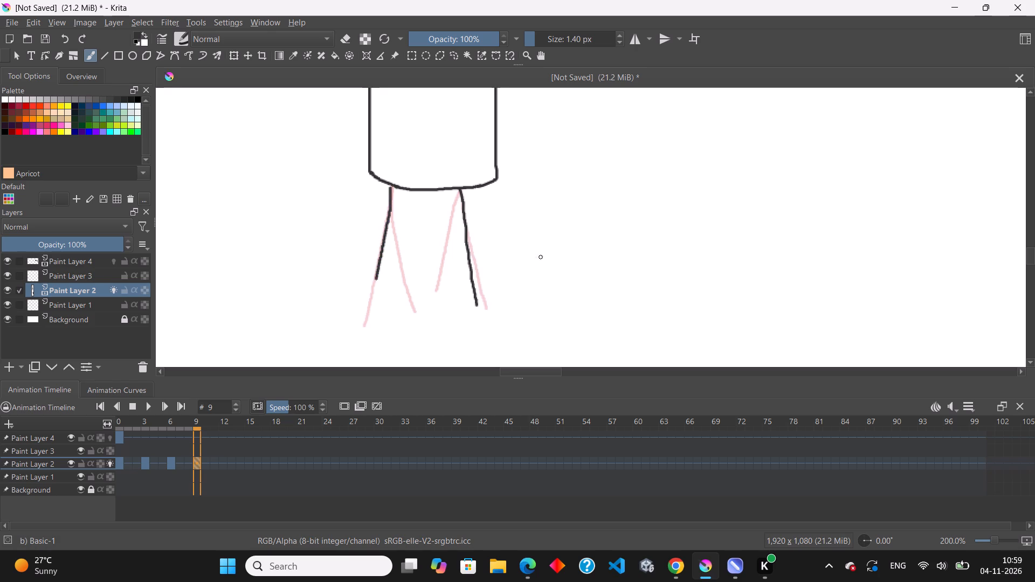
Create a blank frame at frame 12 on Paint Layer 2.
scroll(469, 241, "down", 3)
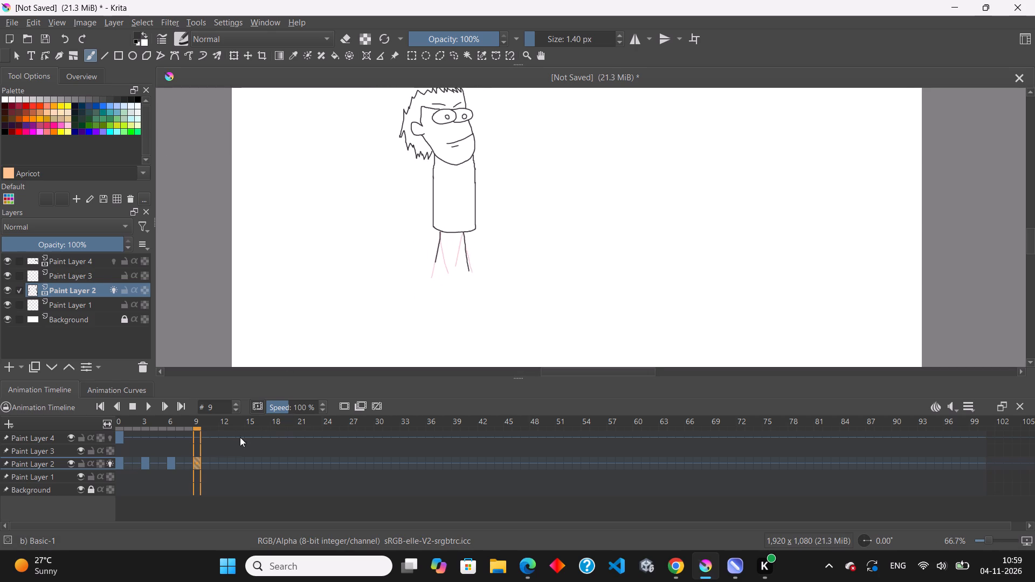
left_click(216, 468)
left_click(221, 466)
right_click(223, 467)
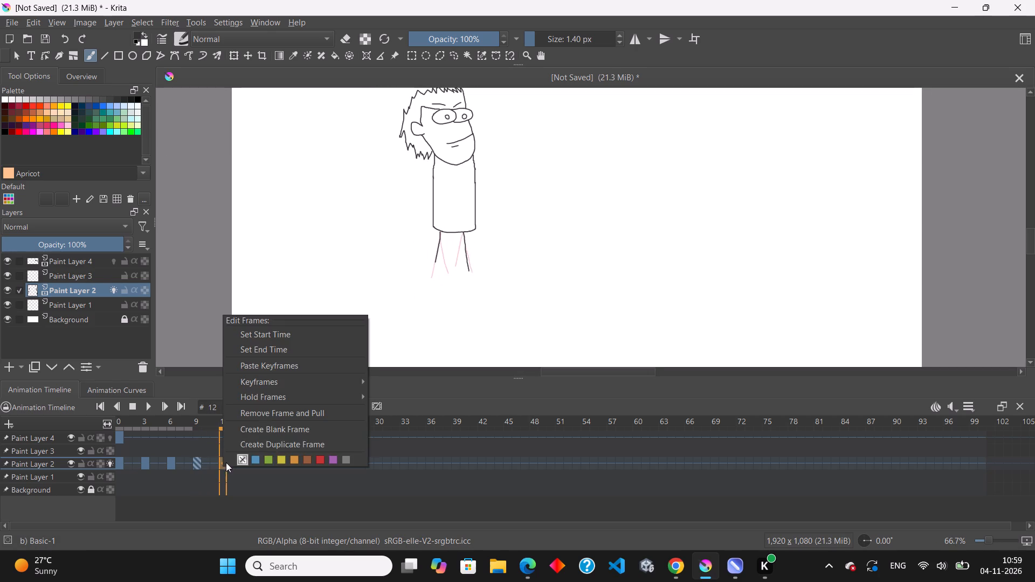
left_click(257, 432)
Draw two outward-slanting legs on frame 12, undoing stray strokes and starting the left leg slightly inward of its onion-skin guide.
scroll(456, 260, "up", 2)
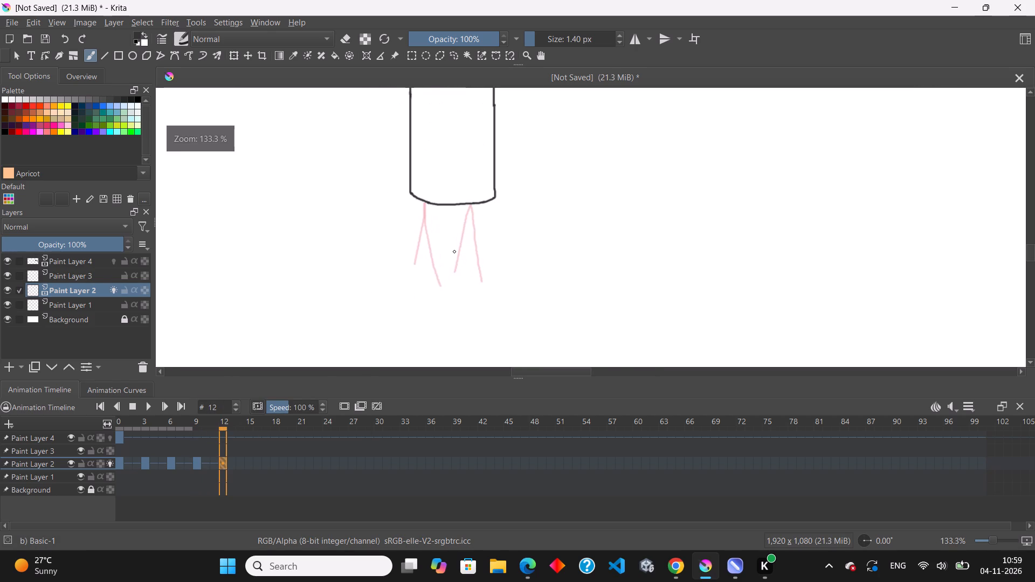
scroll(457, 249, "up", 1)
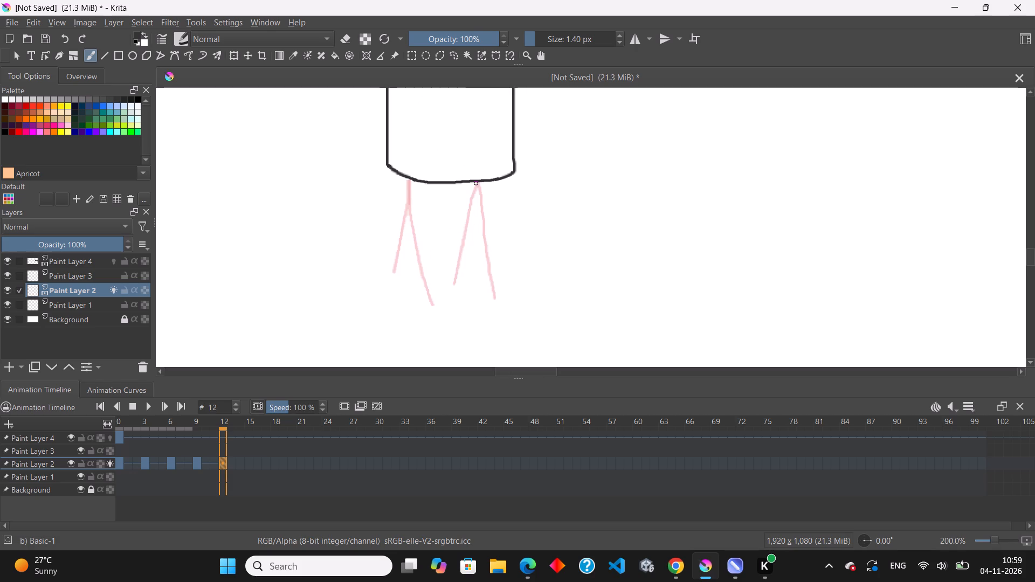
left_click_drag(476, 182, 493, 225)
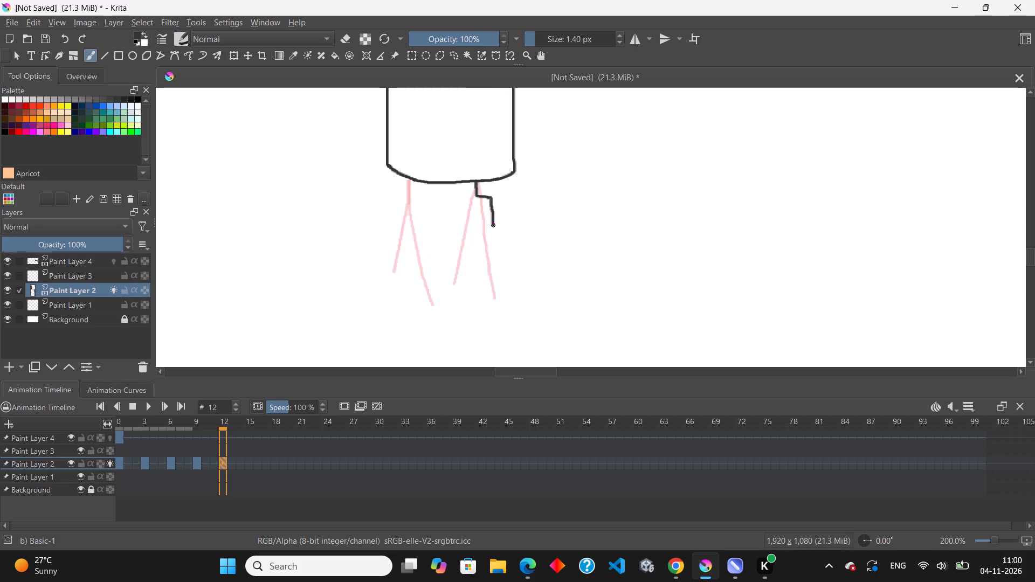
key("ctrl+z")
left_click_drag(475, 182, 475, 186)
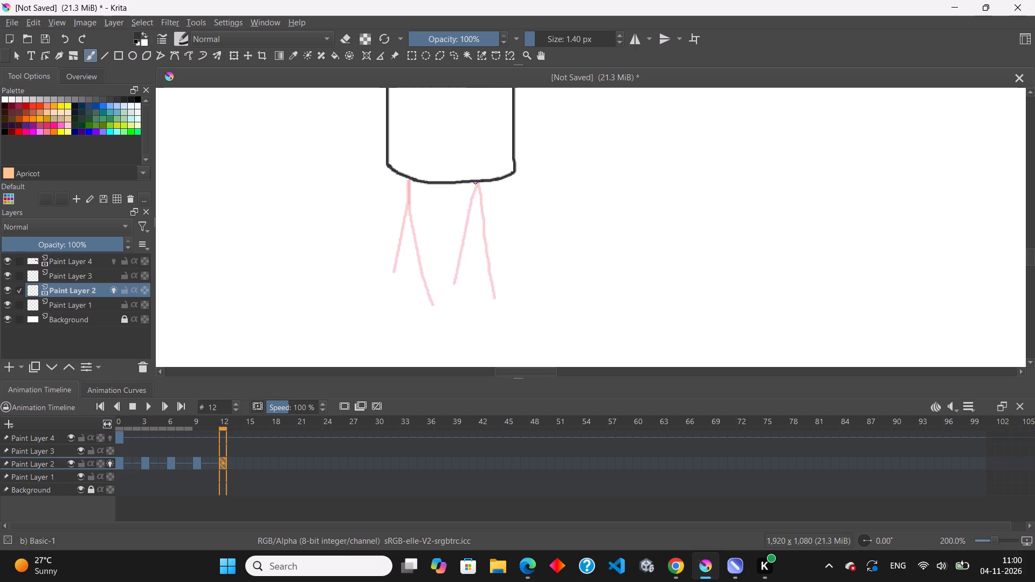
left_click_drag(475, 186, 495, 283)
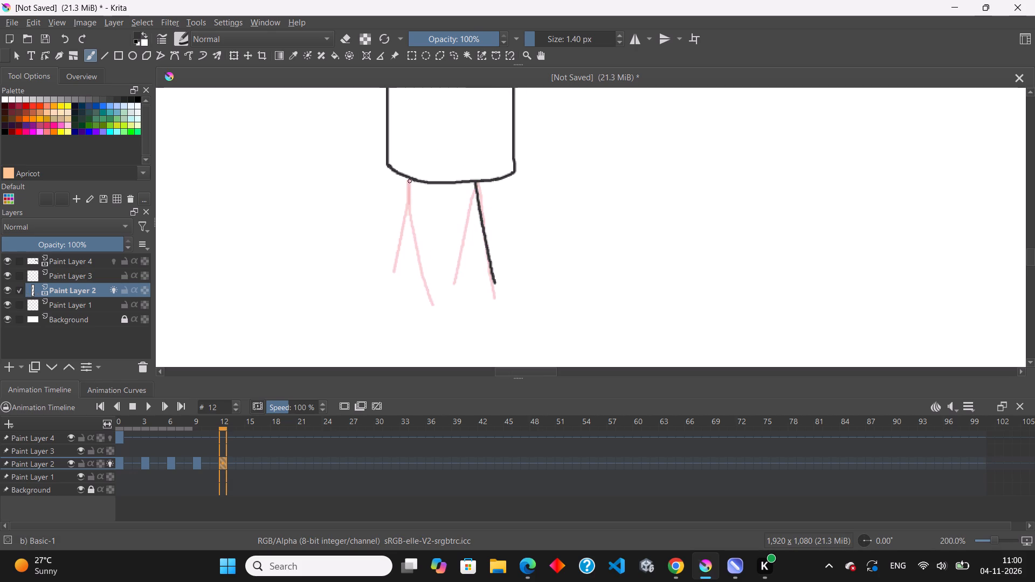
left_click_drag(417, 180, 416, 245)
key("ctrl+z")
left_click_drag(421, 181, 422, 186)
left_click_drag(422, 186, 426, 227)
key("ctrl+z")
left_click_drag(425, 183, 408, 311)
Set the animation's clip end to frame 12.
scroll(412, 278, "down", 1)
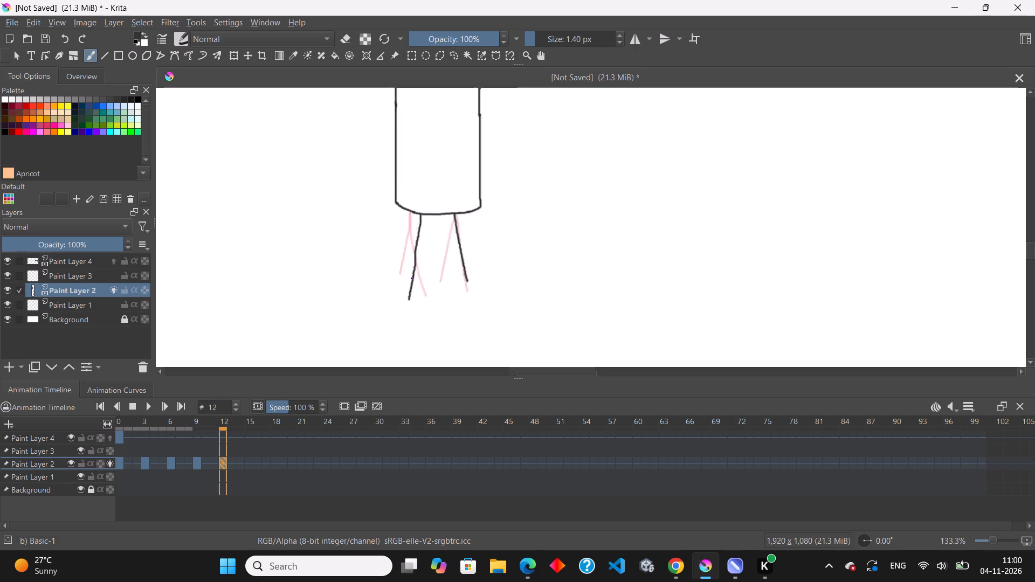
scroll(412, 278, "down", 2)
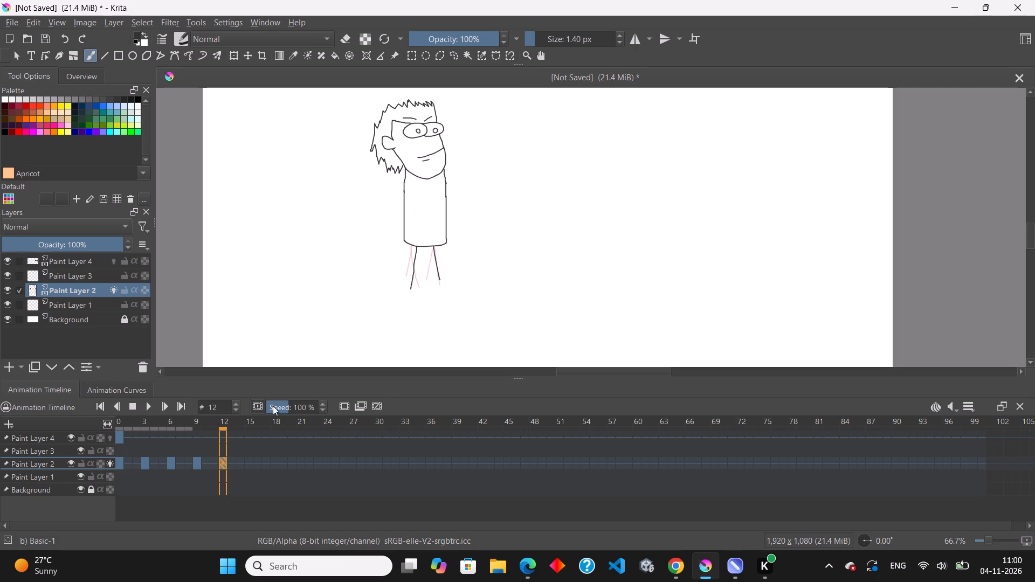
left_click(970, 408)
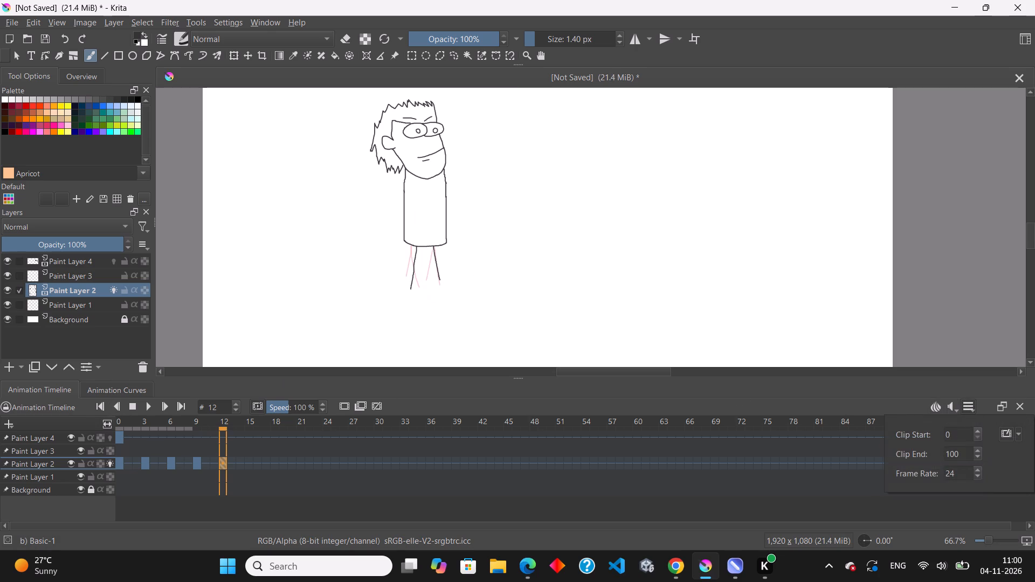
left_click_drag(964, 451, 941, 461)
left_click_drag(964, 453, 933, 461)
left_click(962, 453)
left_click_drag(946, 455, 969, 455)
key("1")
key("2")
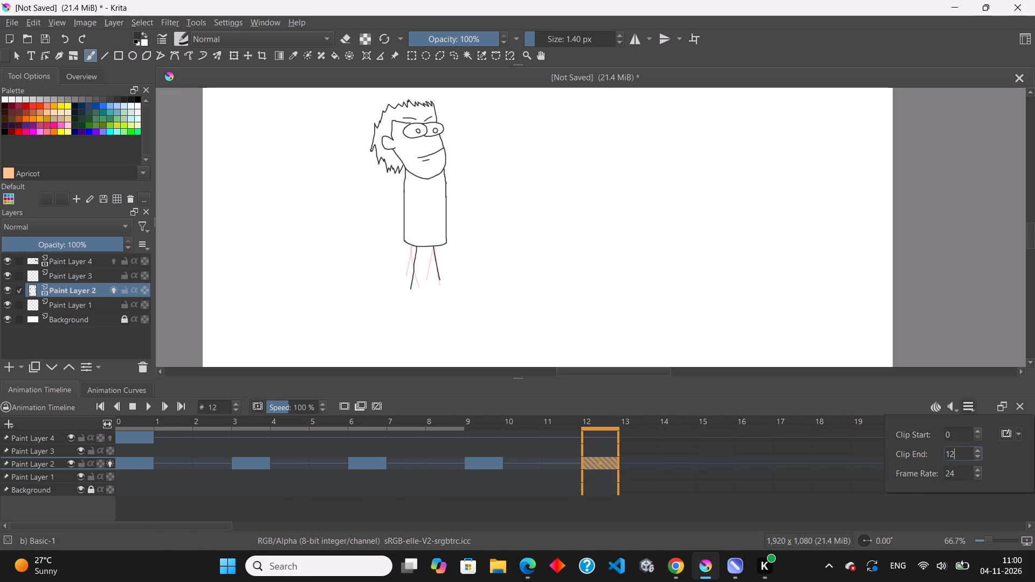
key("Return")
Play back the walk animation and step through Paint Layer 2's early frames to check the leg poses.
left_click(149, 405)
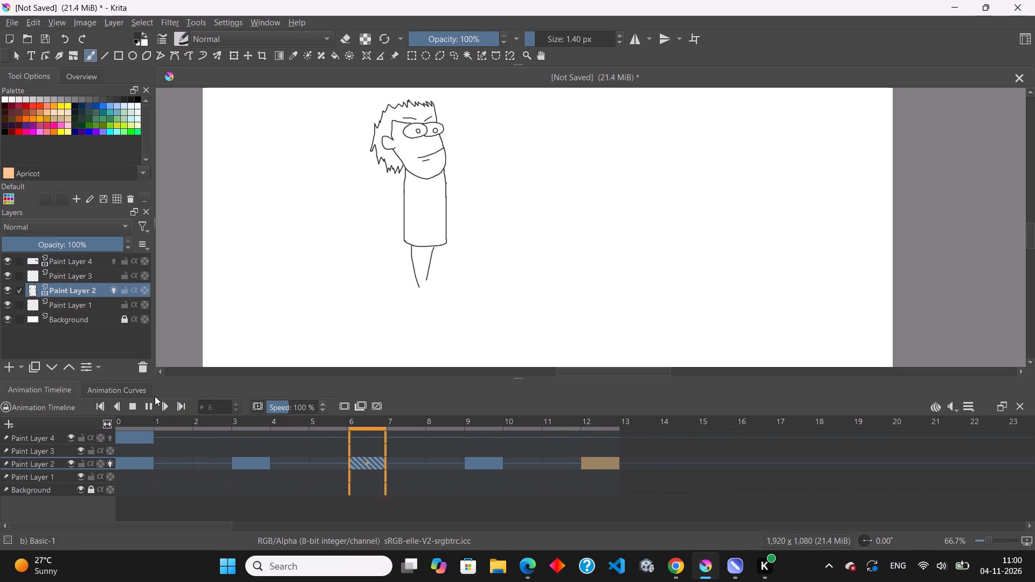
left_click(148, 409)
left_click(130, 461)
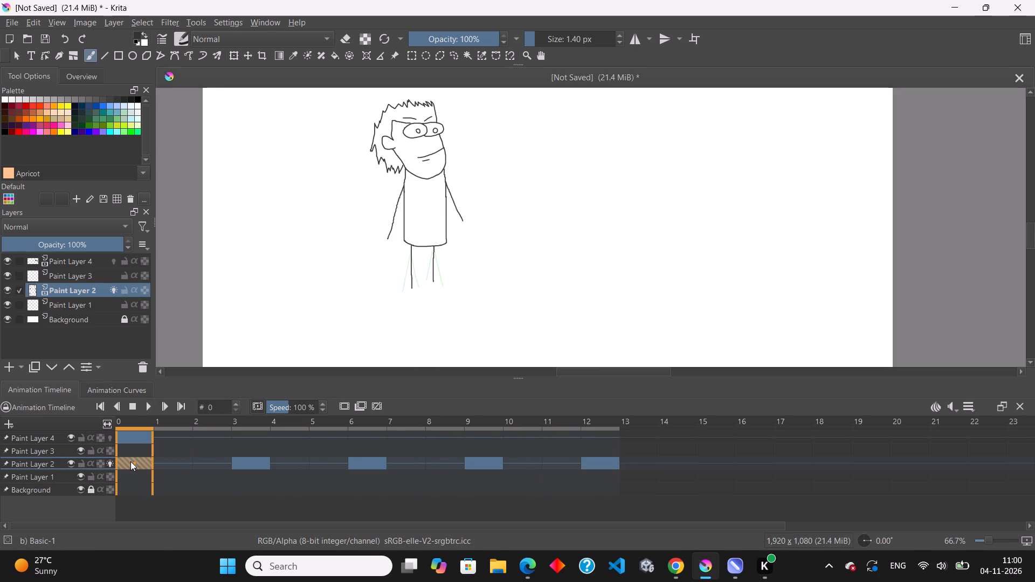
left_click(165, 462)
left_click(189, 464)
left_click(204, 462)
left_click(250, 463)
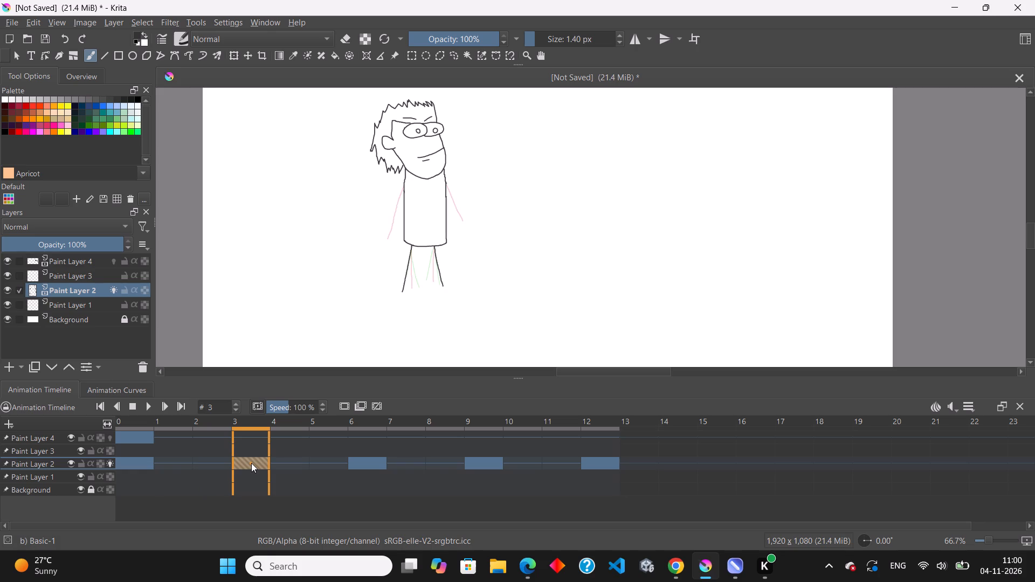
left_click(224, 462)
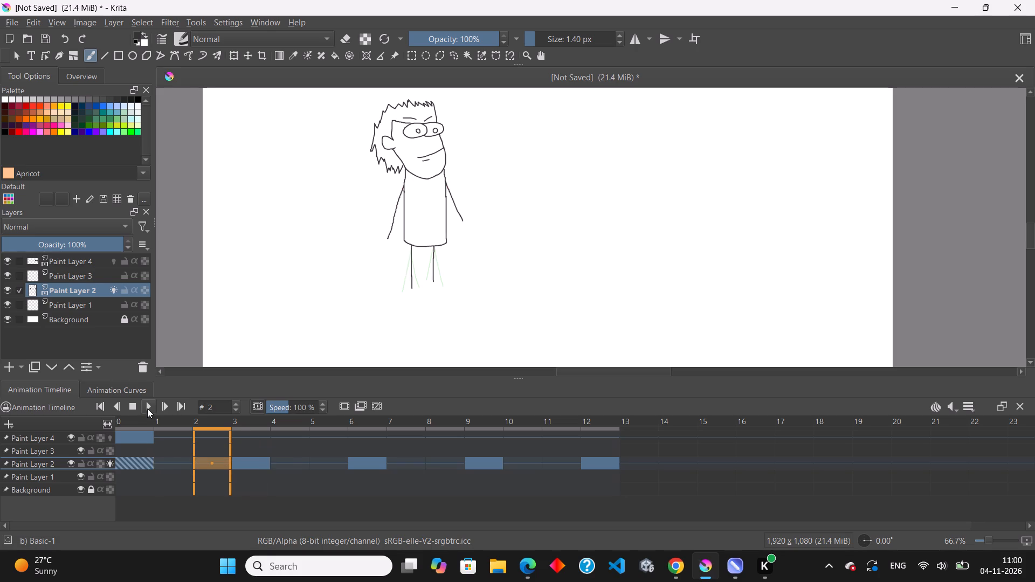
left_click(147, 408)
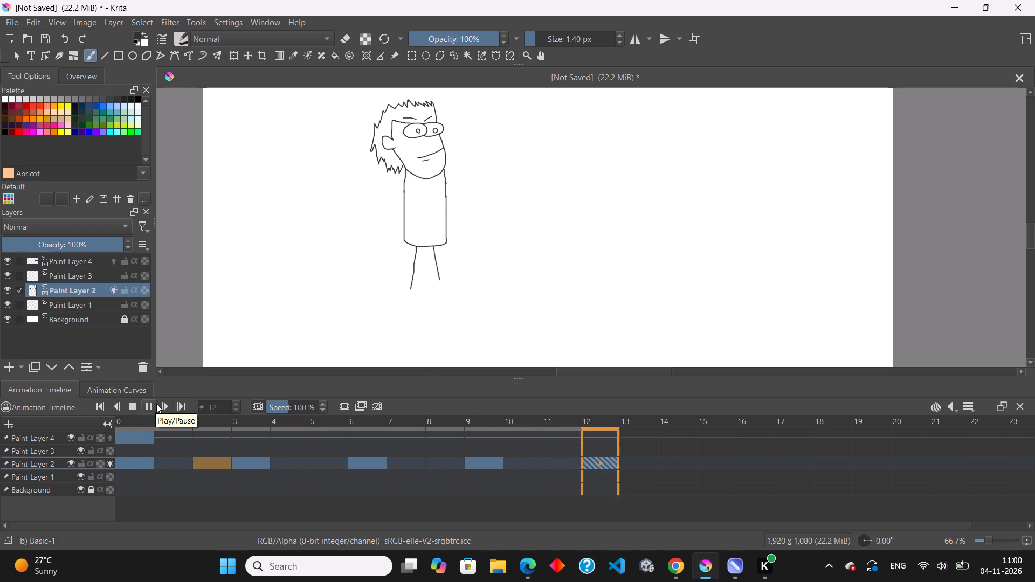
left_click(209, 464)
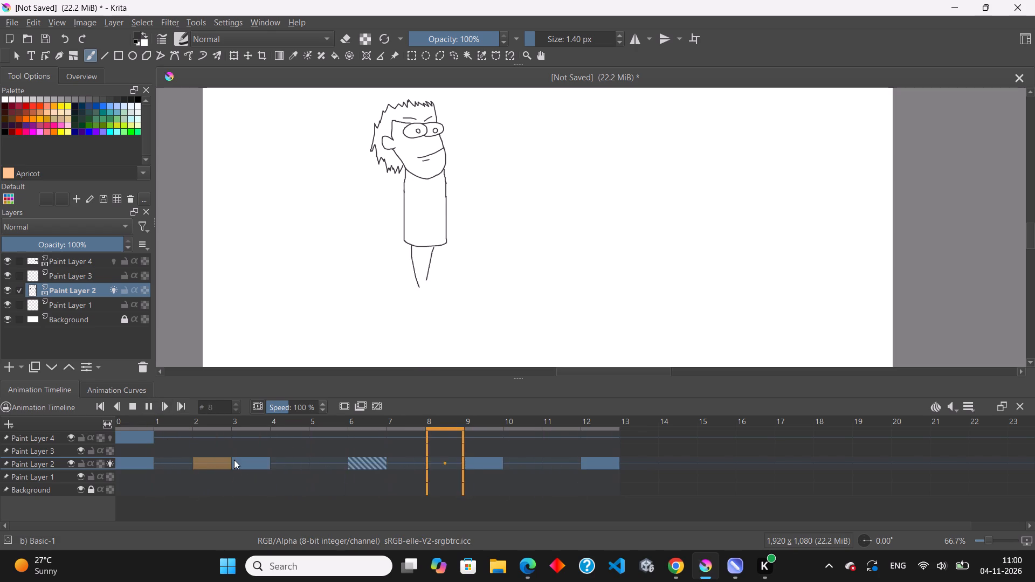
left_click(234, 460)
left_click(214, 468)
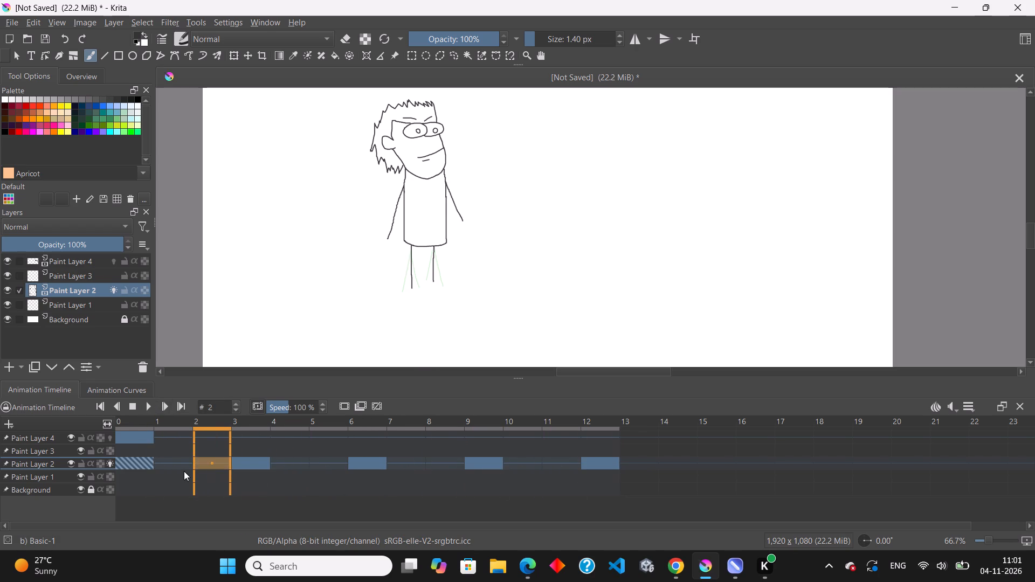
left_click(184, 471)
left_click(268, 463)
left_click(301, 462)
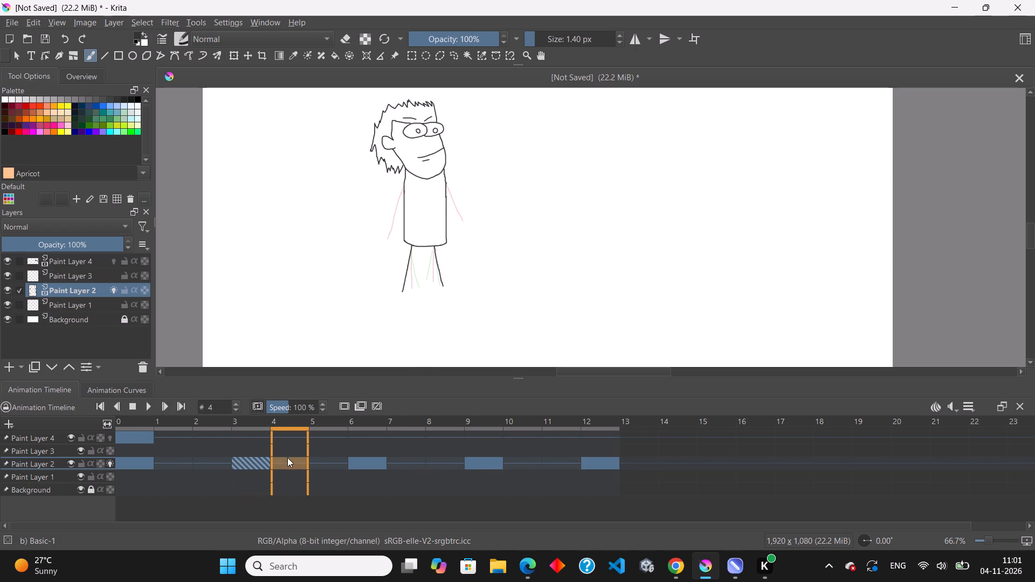
With frame 4 shown, draw two arms on Paint Layer 3 from the torso's sides, angled slightly inward of the onion-skin guides, undoing stray strokes.
left_click(292, 446)
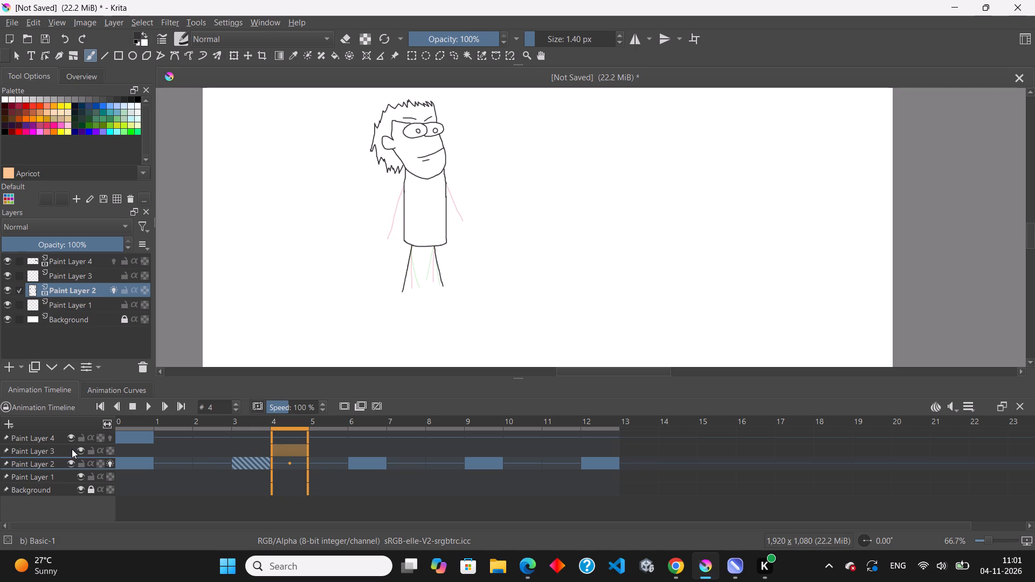
left_click(58, 449)
scroll(486, 160, "up", 2)
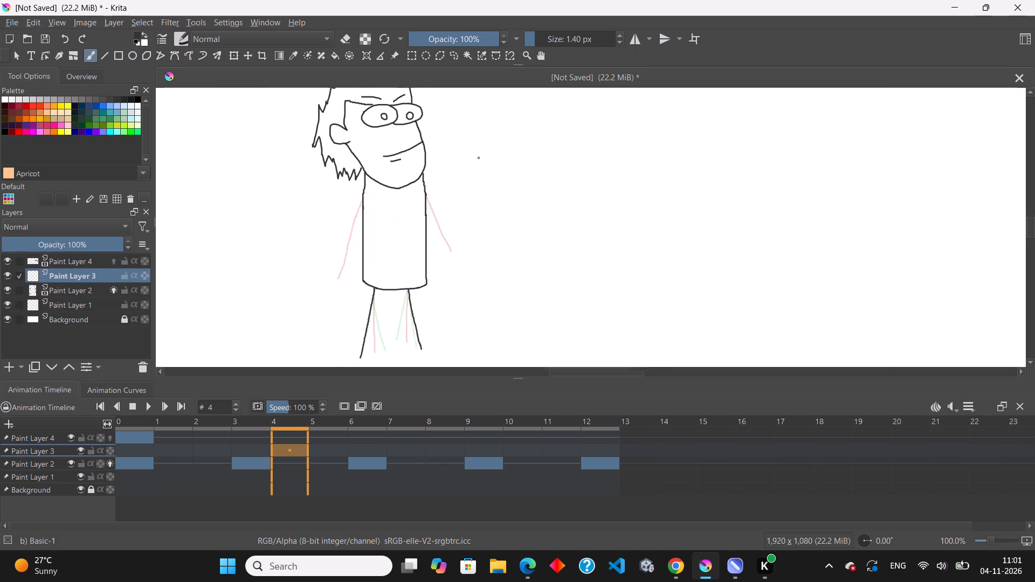
scroll(338, 242, "down", 2)
scroll(394, 270, "up", 1)
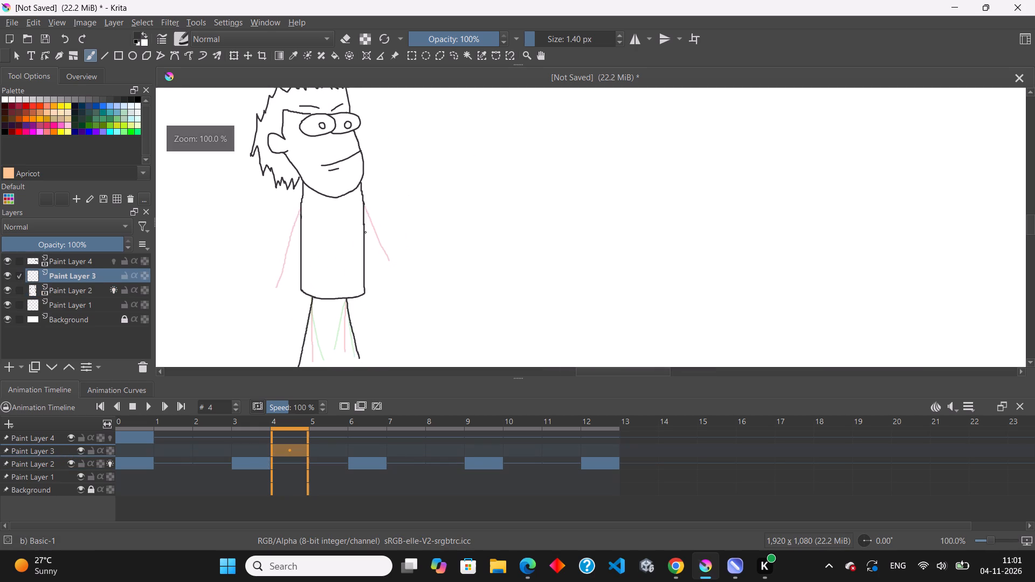
double_click(363, 207)
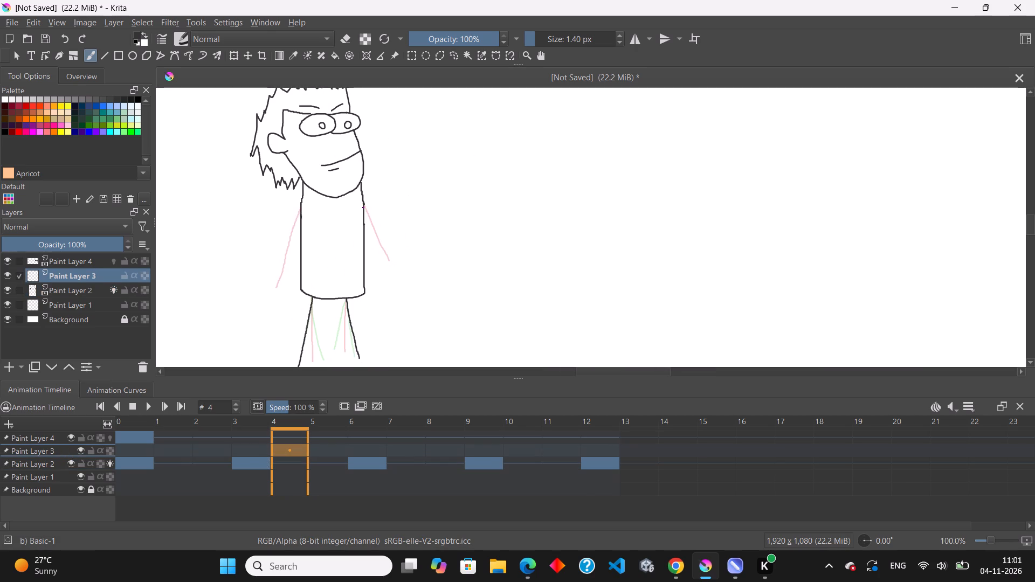
left_click_drag(364, 207, 388, 275)
left_click_drag(299, 211, 300, 239)
key("ctrl+z")
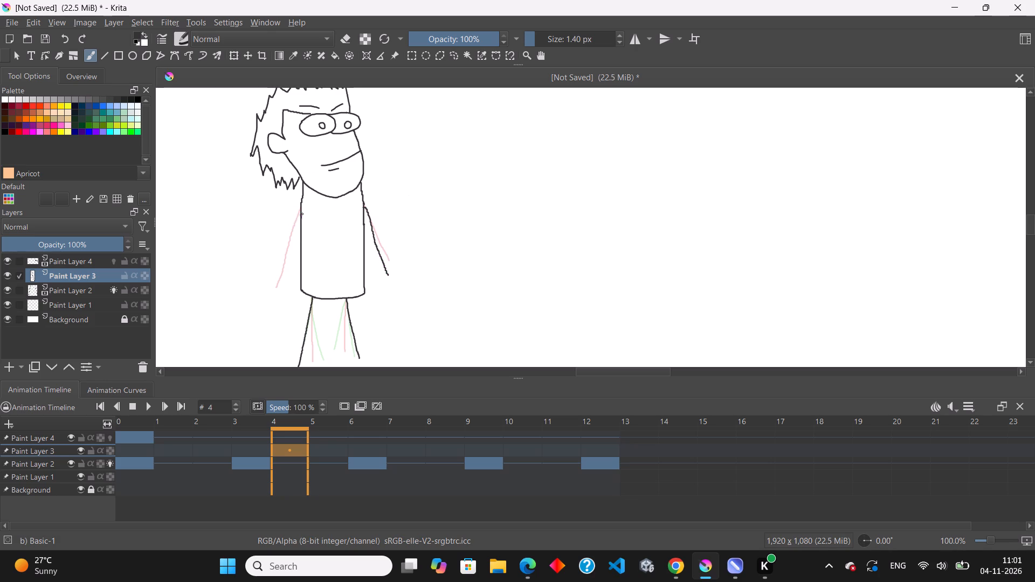
left_click_drag(300, 211, 300, 228)
left_click_drag(300, 228, 300, 238)
key("ctrl+z")
left_click_drag(300, 210, 295, 250)
left_click_drag(295, 250, 290, 284)
Create a blank frame at frame 6 on Paint Layer 3.
left_click(332, 462)
left_click(363, 461)
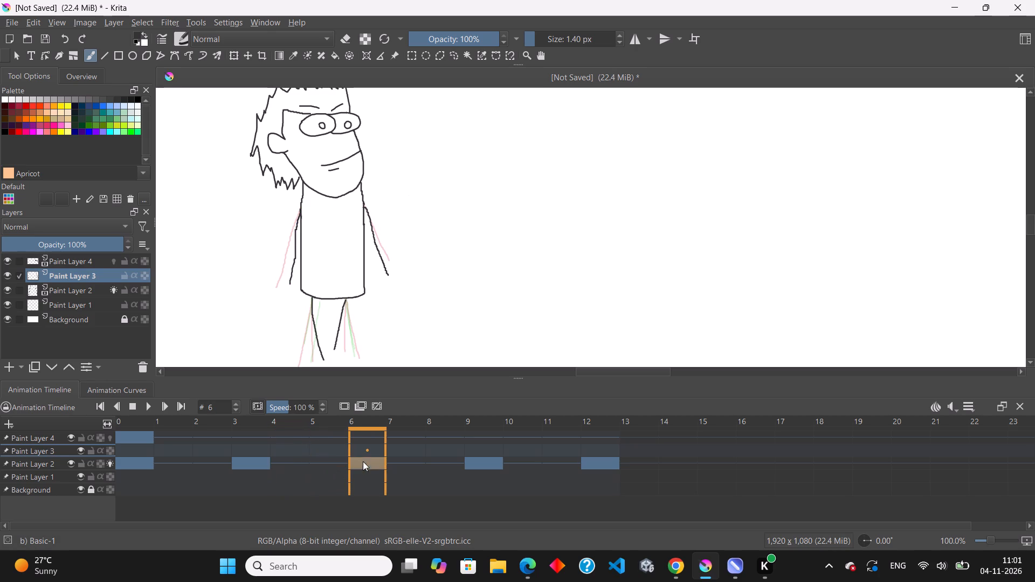
left_click(372, 448)
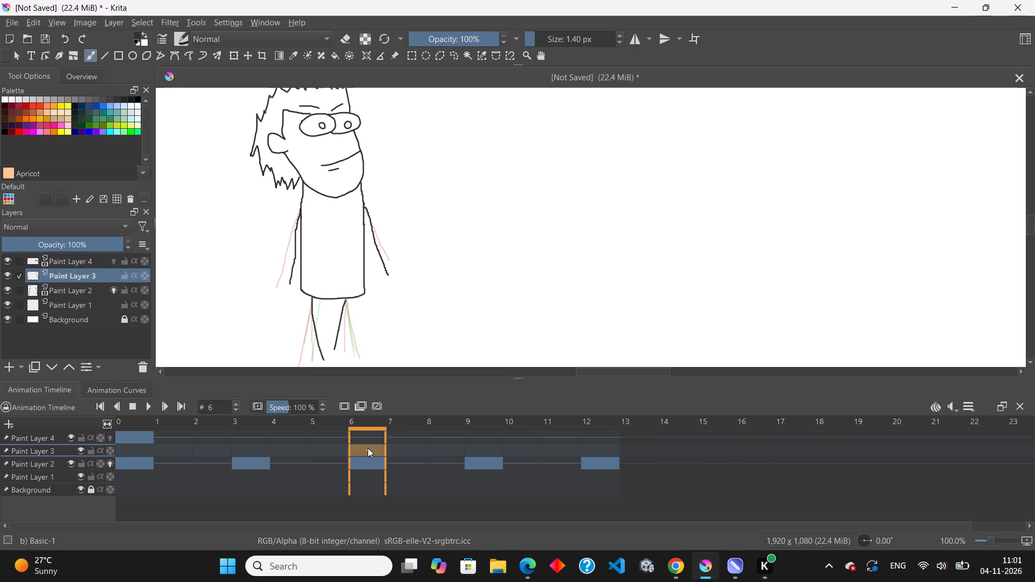
right_click(367, 449)
left_click(387, 409)
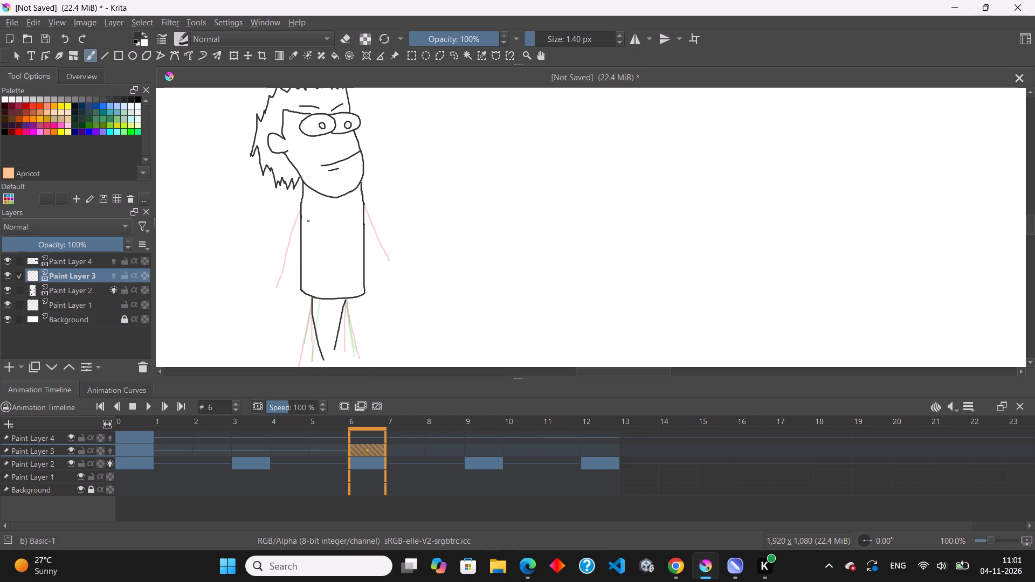
Draw two arms on frame 6 of Paint Layer 3, the left swung outward past its onion-skin guide and the right shorter and steeper.
scroll(305, 209, "up", 1)
left_click_drag(301, 211, 275, 260)
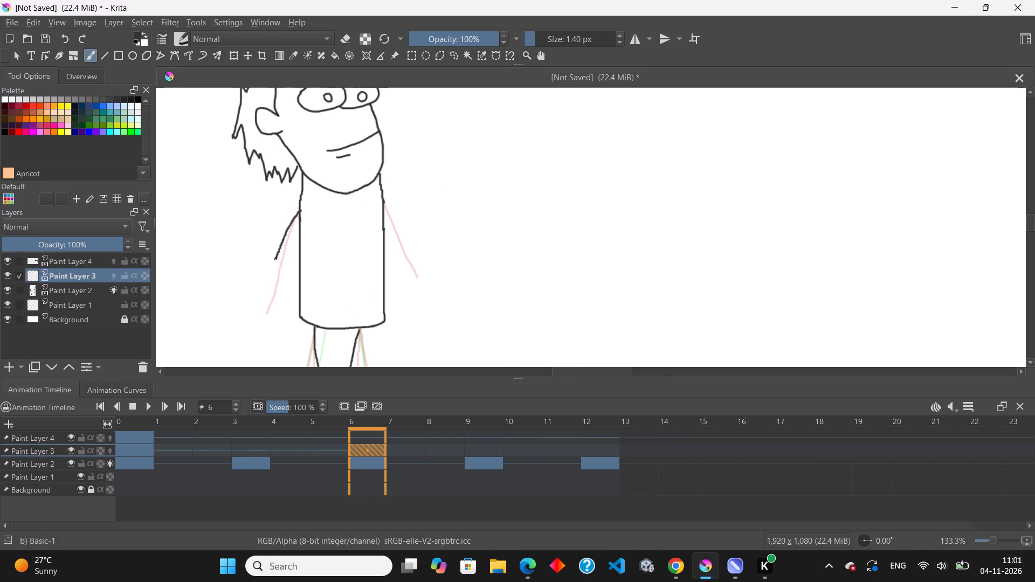
left_click_drag(275, 260, 259, 293)
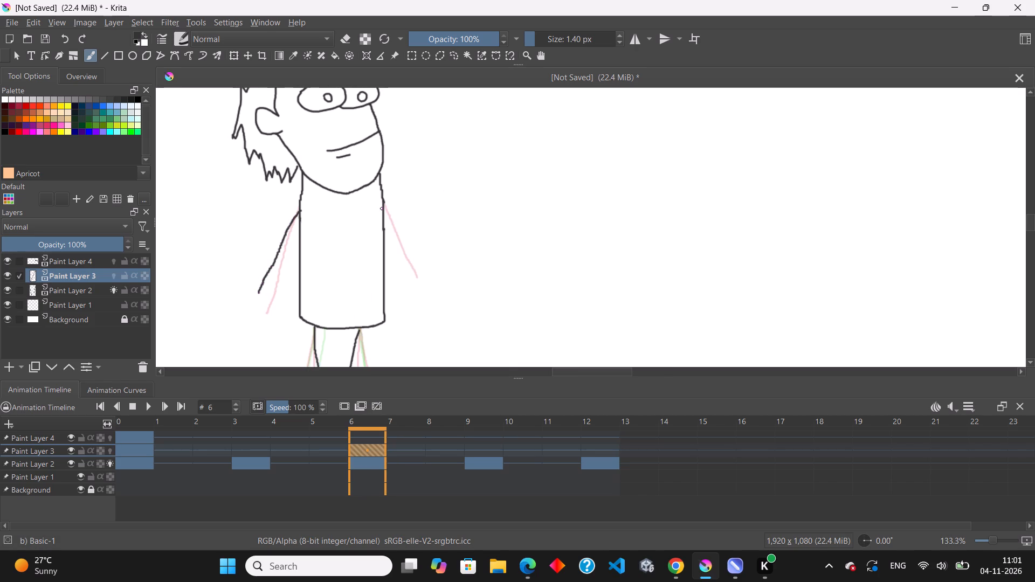
left_click_drag(383, 209, 403, 267)
Create a blank frame at frame 9 on Paint Layer 3.
left_click(485, 446)
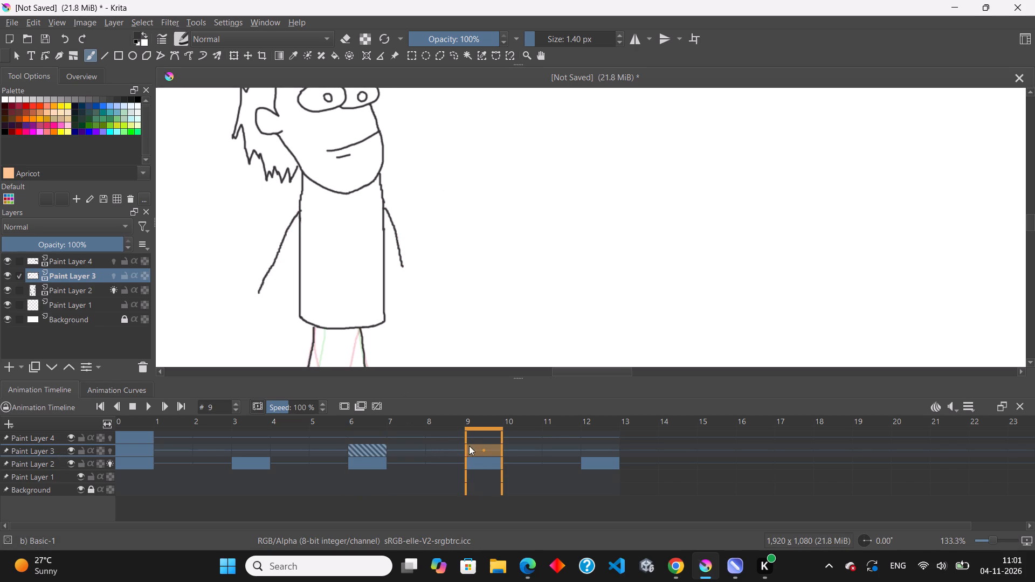
right_click(477, 449)
left_click(509, 411)
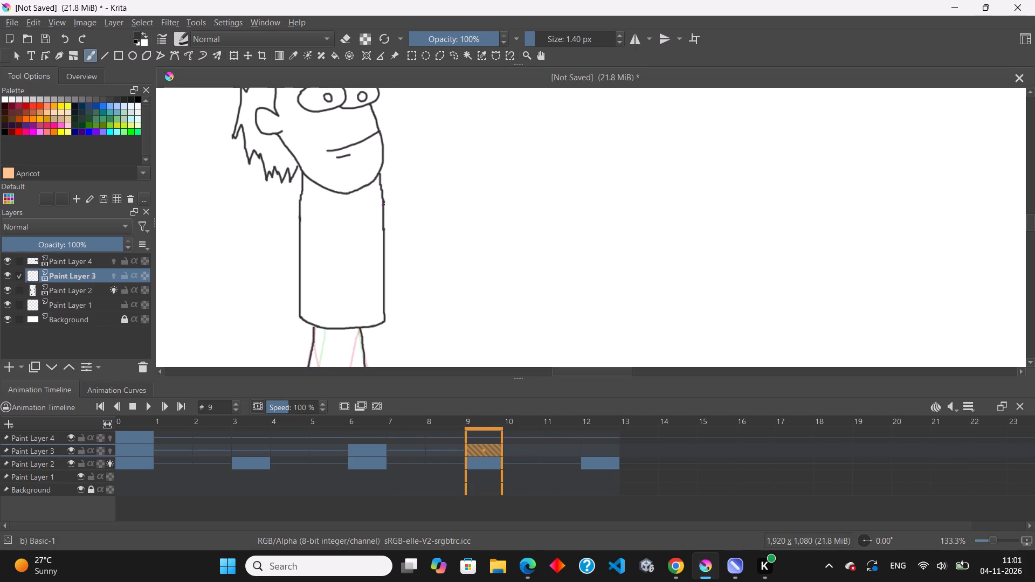
Draw two arms on frame 9 of Paint Layer 3, a long right arm swung outward and a shorter left arm nearer the torso.
left_click_drag(383, 204, 437, 300)
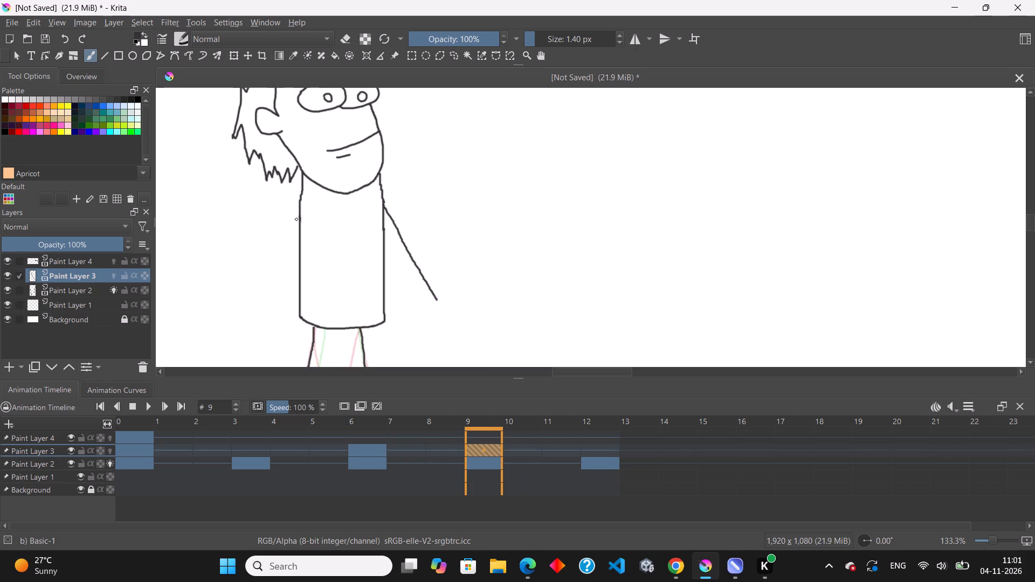
left_click_drag(300, 216, 281, 288)
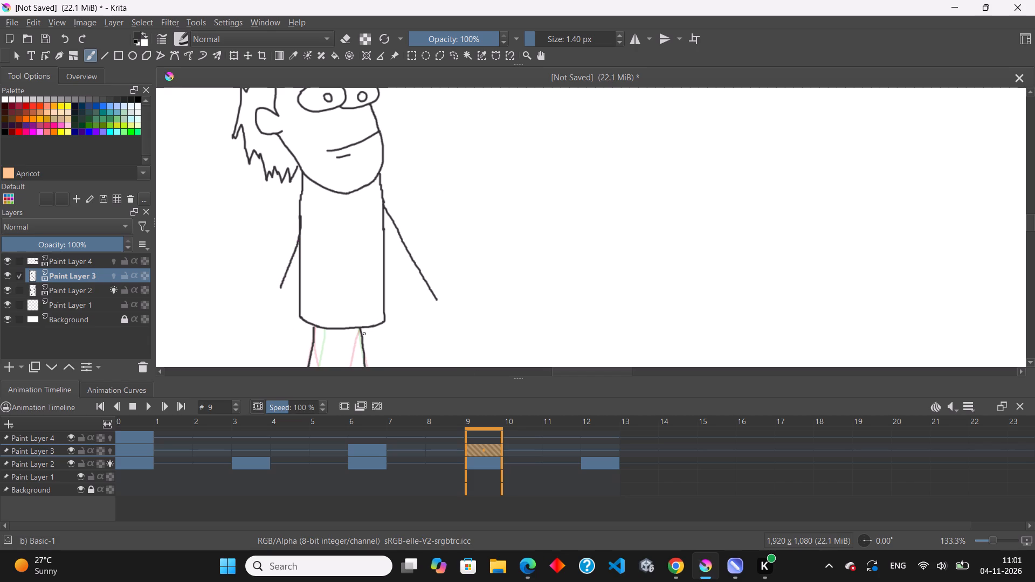
Play the animation to review the arm and leg movement.
left_click(151, 405)
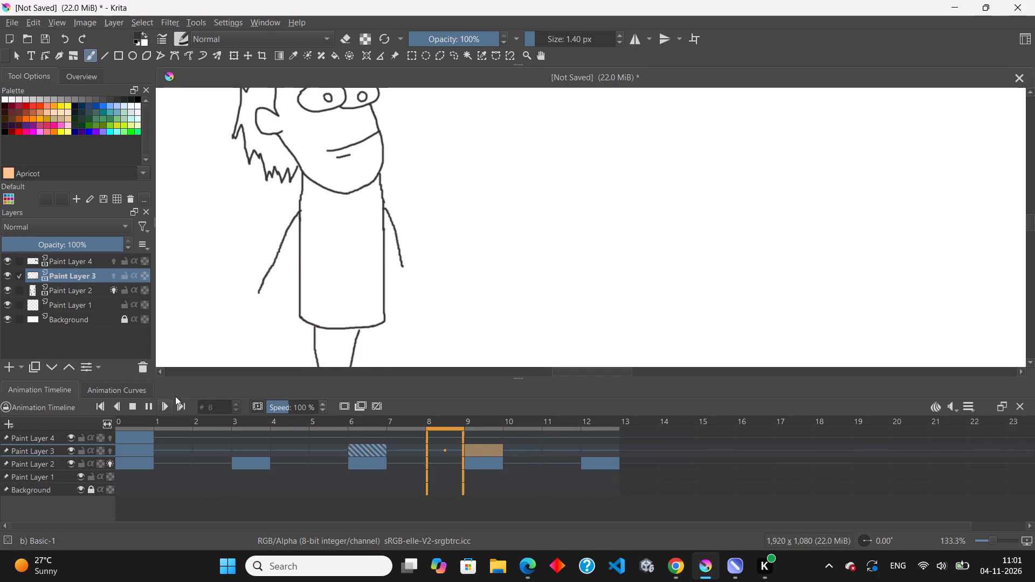
Stop playback and remove the keyframe at frame 0 of Paint Layer 3.
scroll(299, 246, "down", 3)
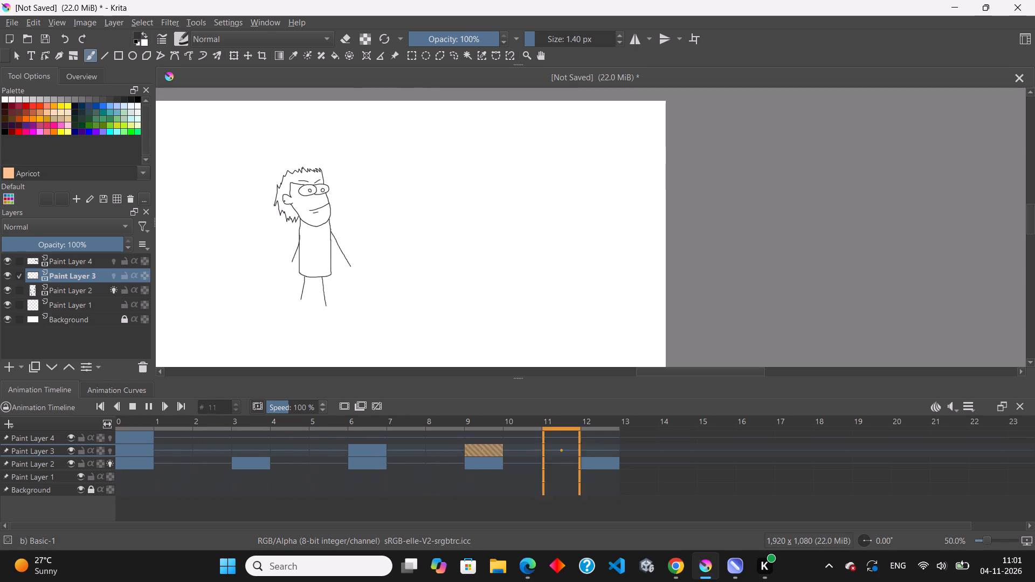
left_click(149, 408)
left_click(142, 449)
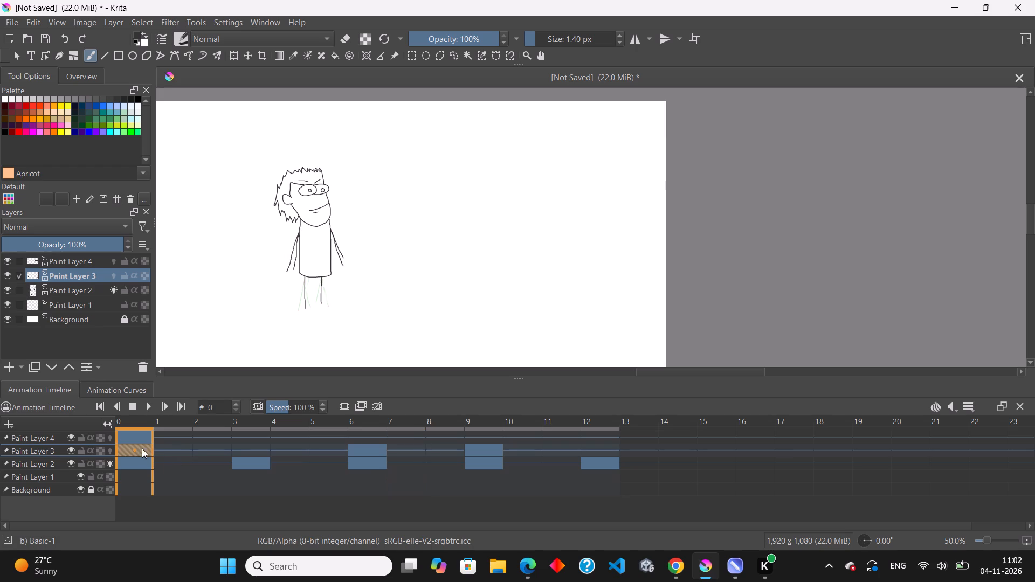
scroll(277, 246, "up", 3)
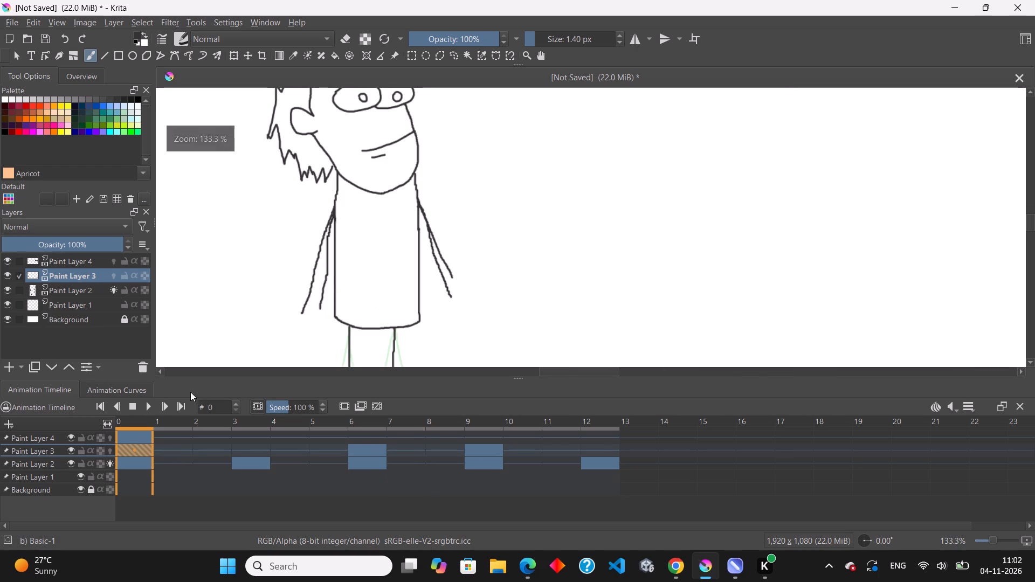
right_click(140, 454)
left_click(177, 420)
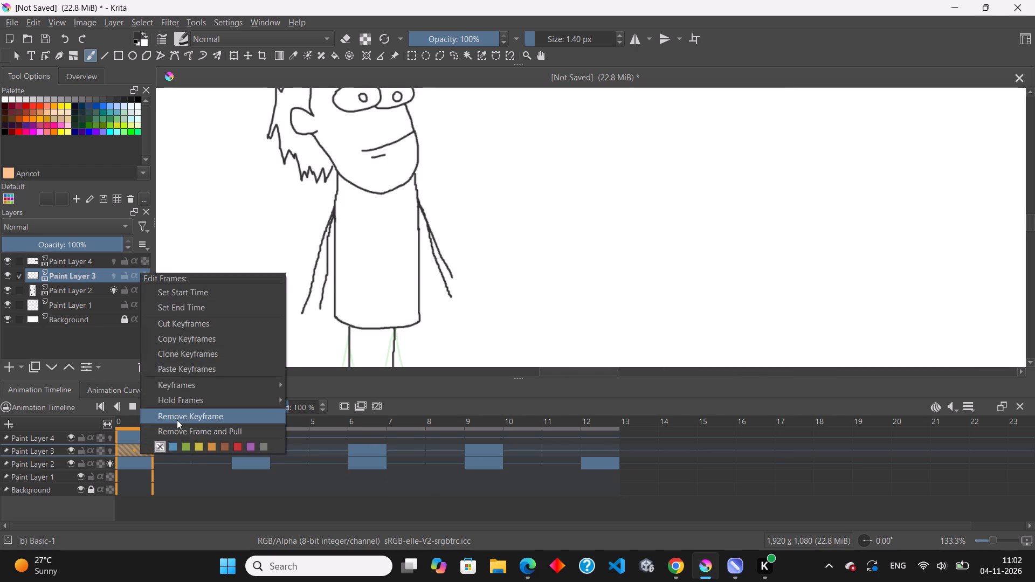
Play the animation to review the arm and leg movement with the full figure in view.
scroll(306, 261, "down", 3)
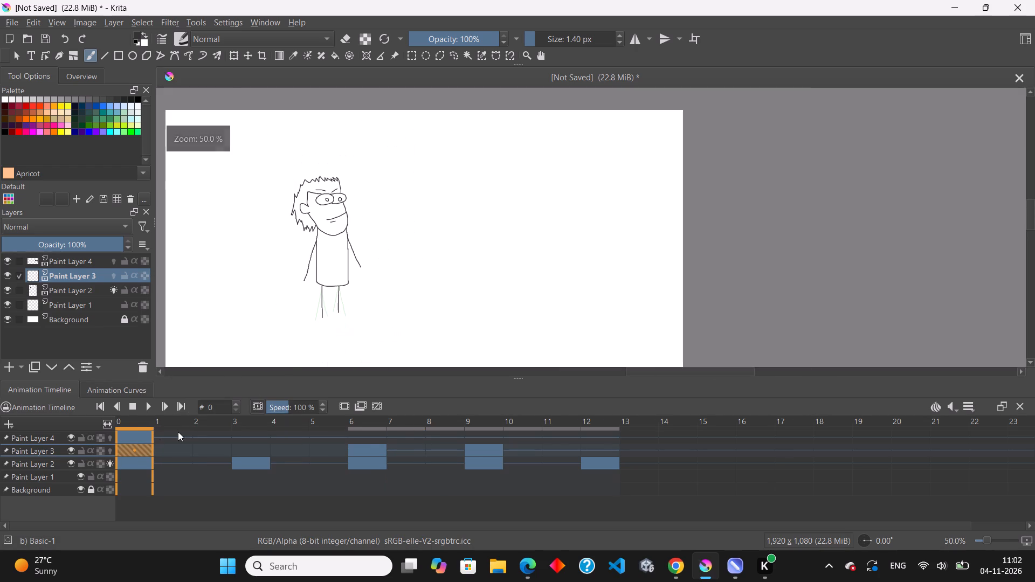
left_click(149, 404)
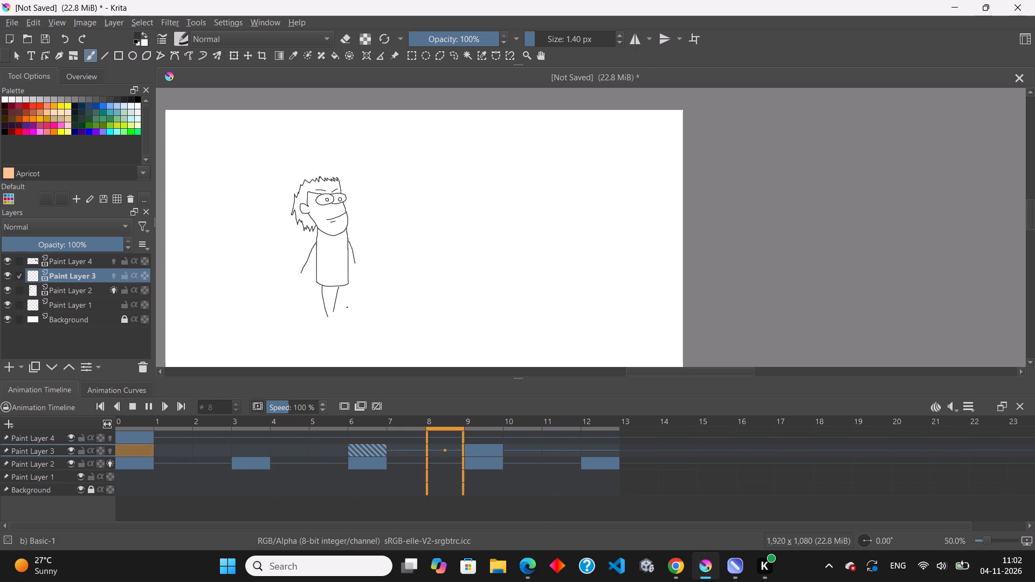
left_click(141, 452)
Create a blank frame at frame 0 on Paint Layer 1.
left_click(132, 475)
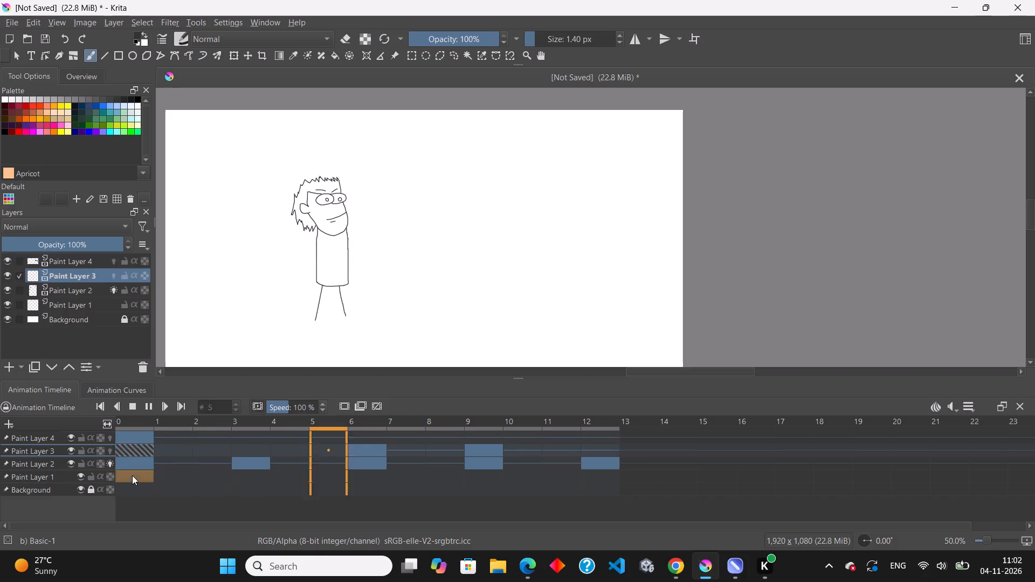
right_click(134, 477)
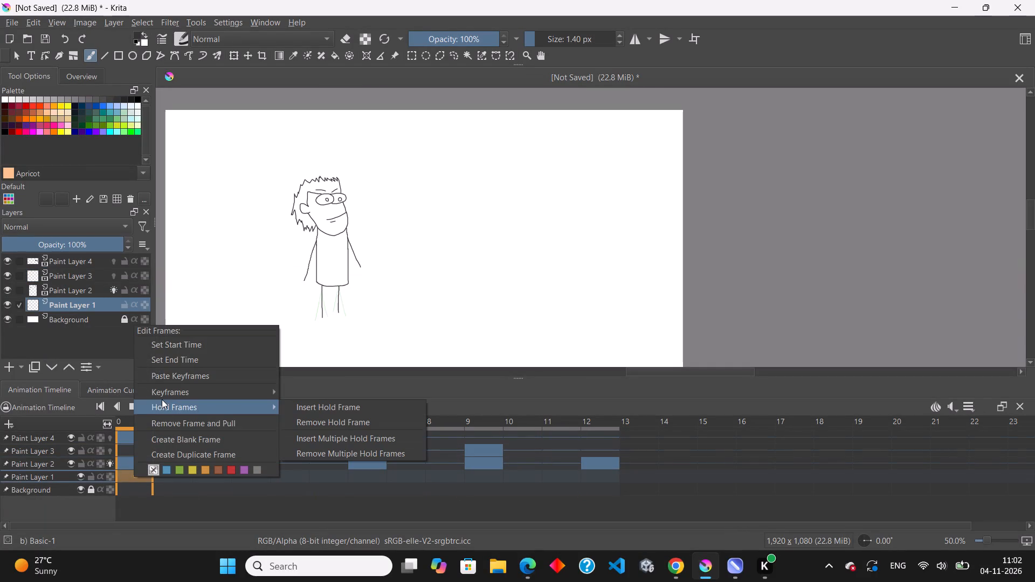
left_click(170, 438)
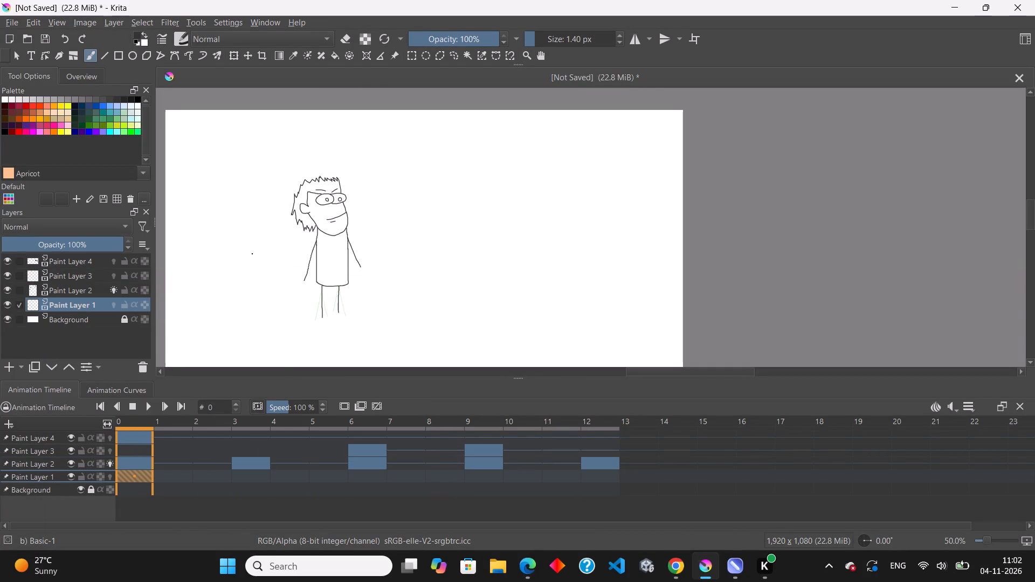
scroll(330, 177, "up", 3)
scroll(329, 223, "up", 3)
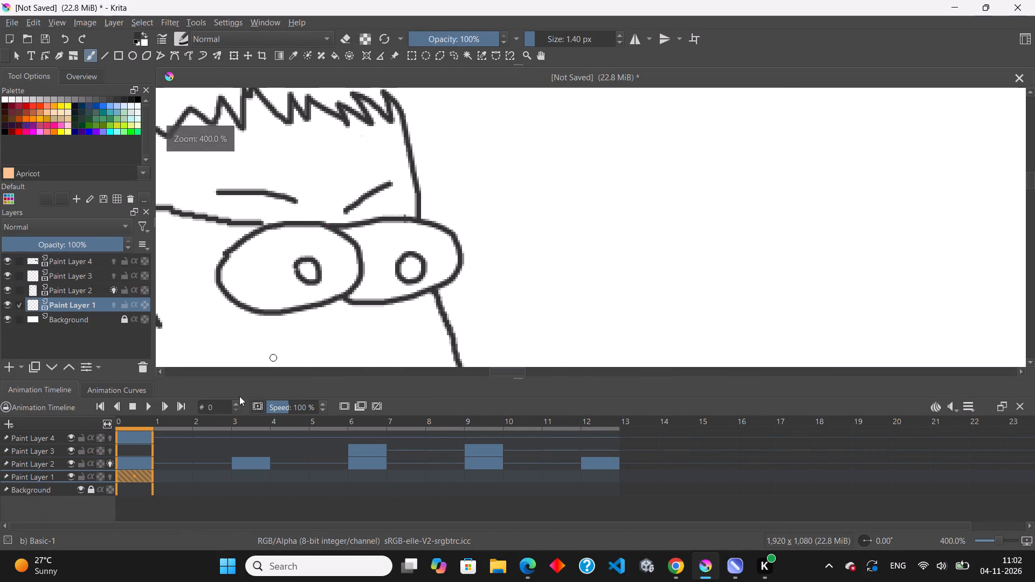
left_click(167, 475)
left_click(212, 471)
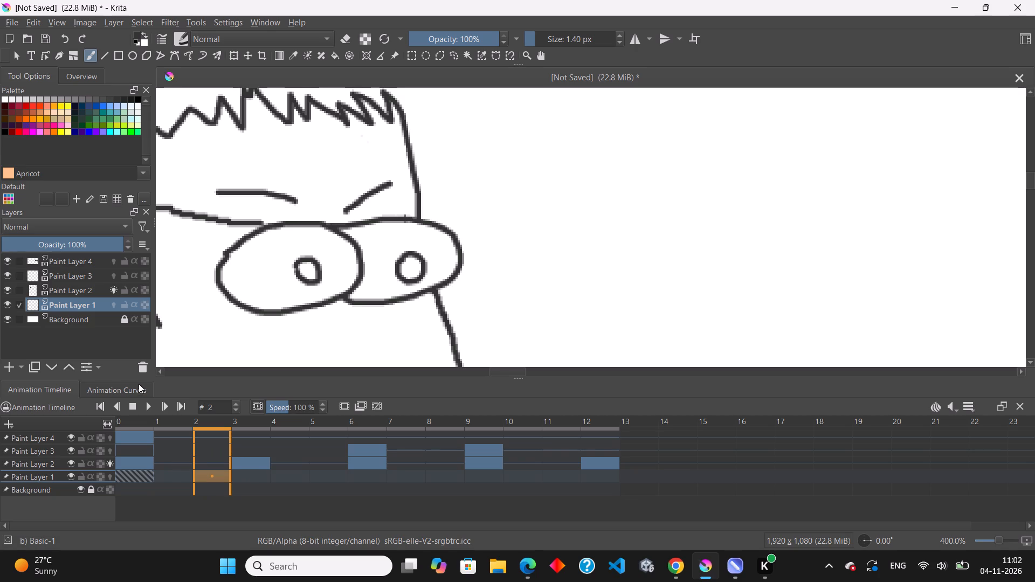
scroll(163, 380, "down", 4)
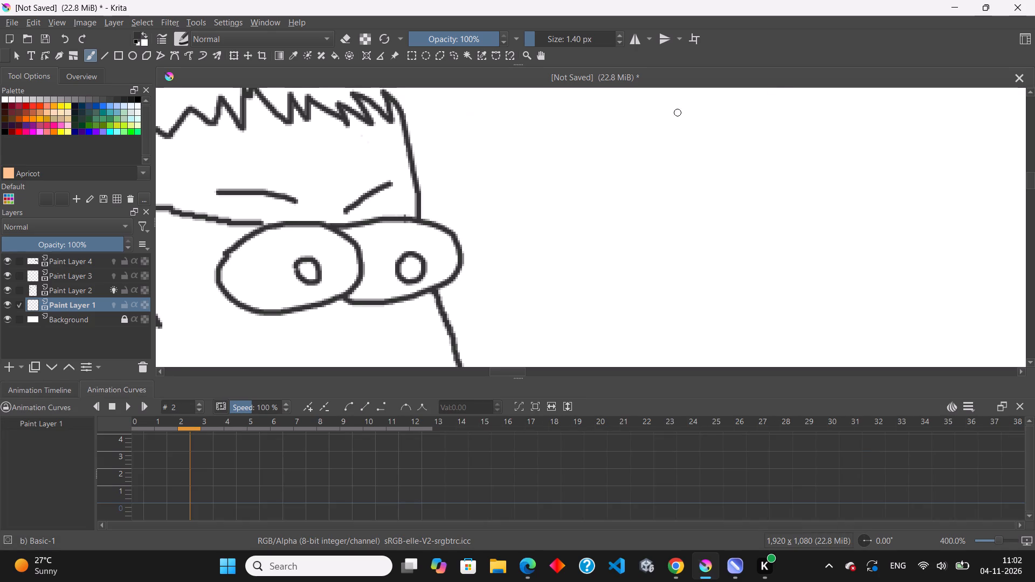
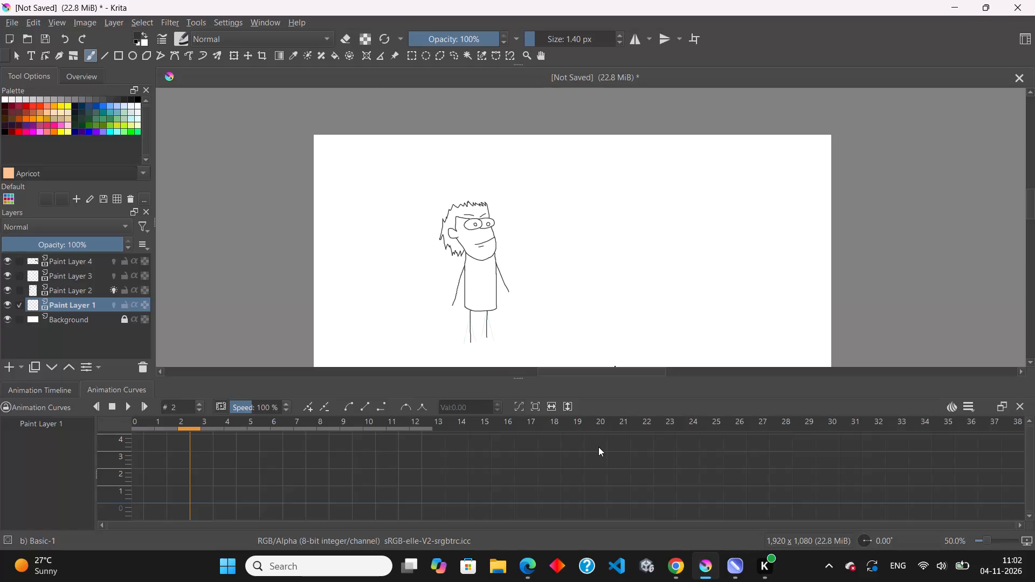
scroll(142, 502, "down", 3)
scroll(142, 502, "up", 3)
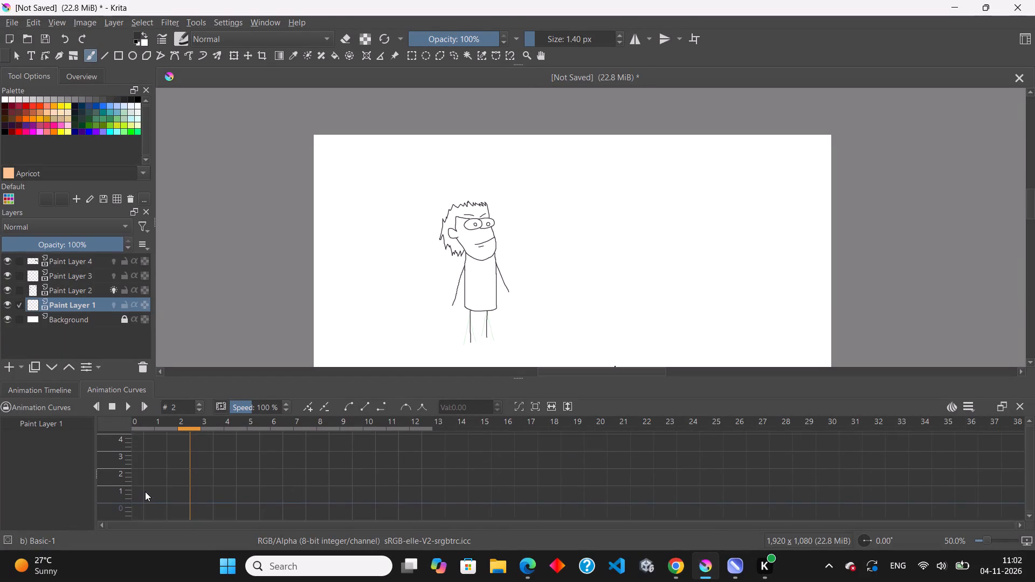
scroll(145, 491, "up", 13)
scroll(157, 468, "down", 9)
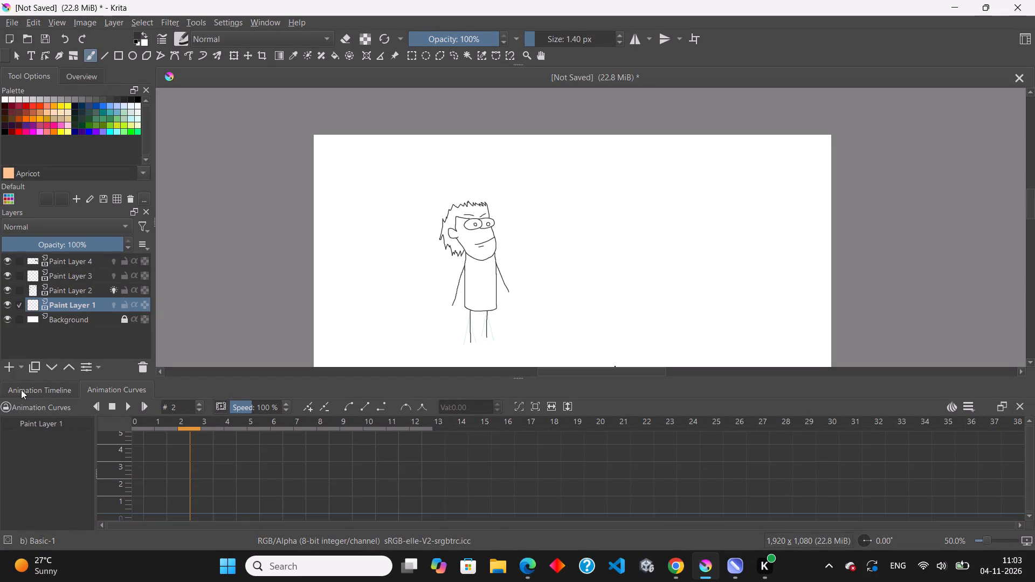
Erase both of the character's eyebrows at frame 2 on Paint Layer 4.
left_click(30, 386)
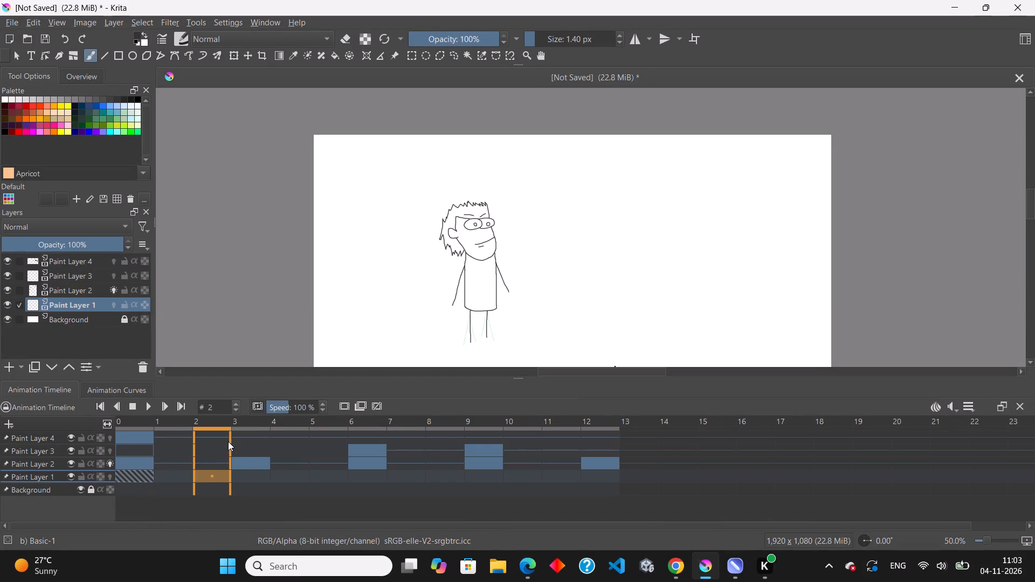
scroll(434, 206, "up", 2)
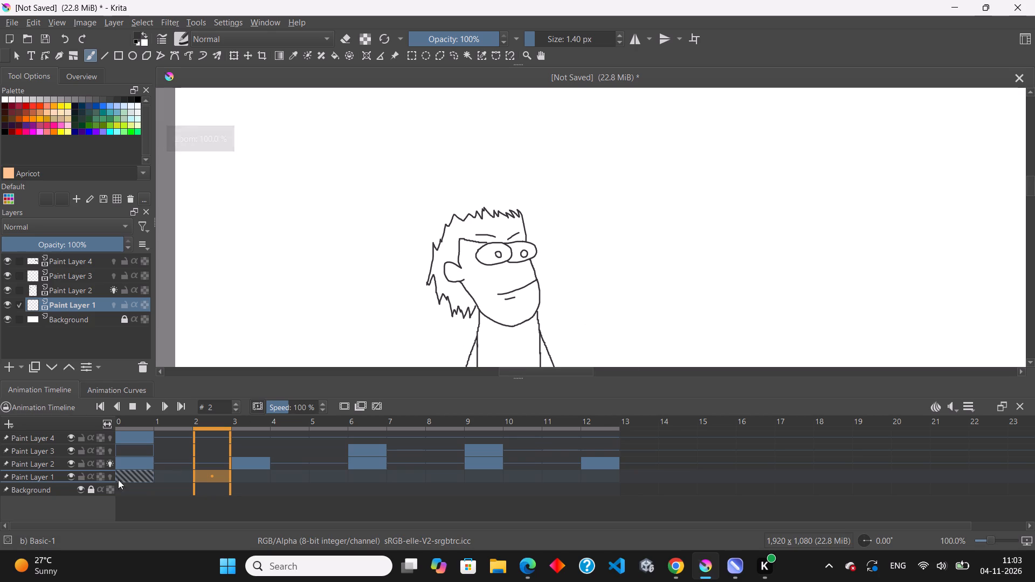
left_click(33, 437)
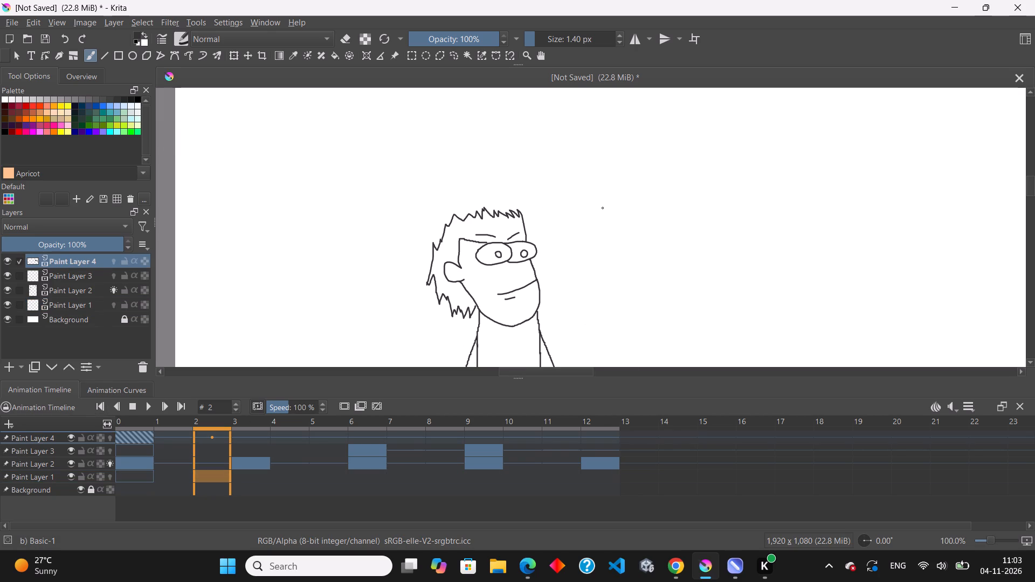
scroll(508, 226, "up", 4)
left_click_drag(411, 257, 396, 251)
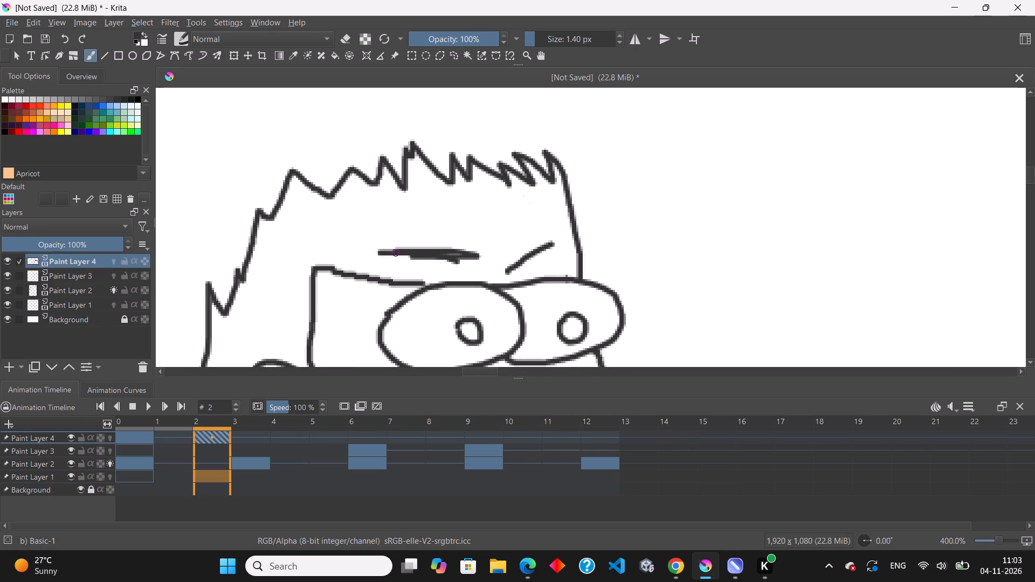
key("ctrl+z")
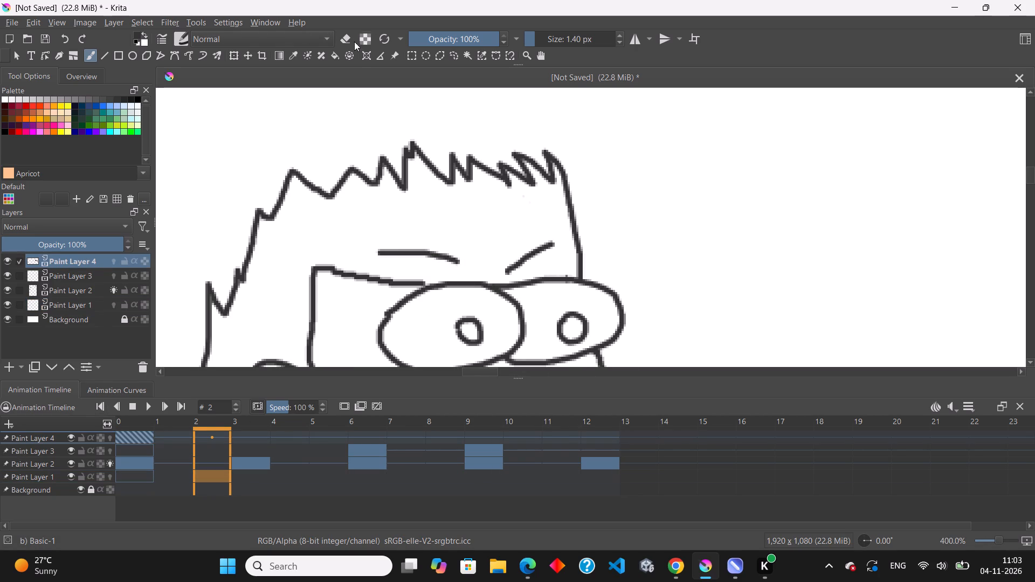
left_click(347, 39)
left_click_drag(393, 250, 473, 252)
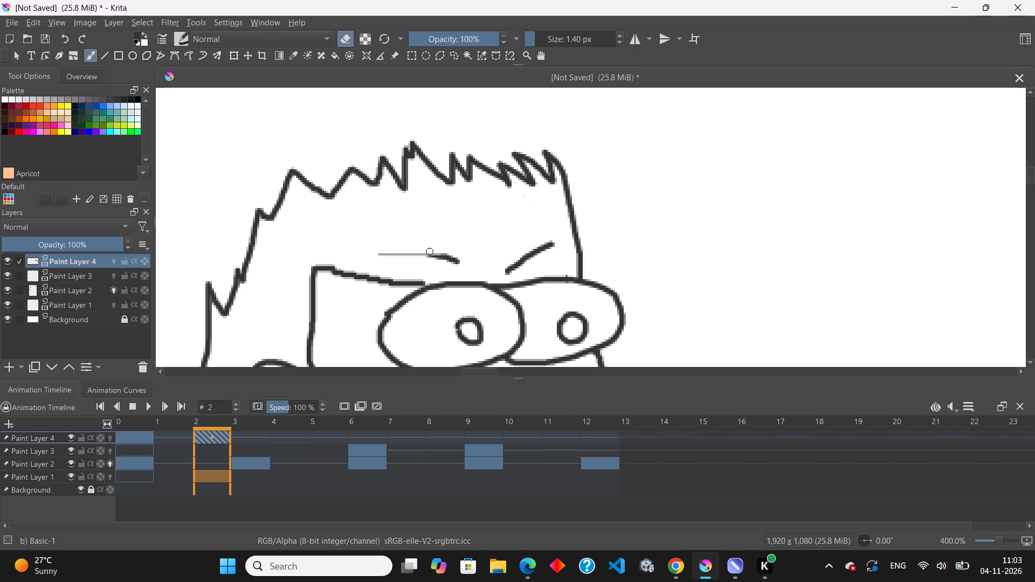
left_click_drag(473, 252, 376, 255)
left_click_drag(376, 255, 508, 276)
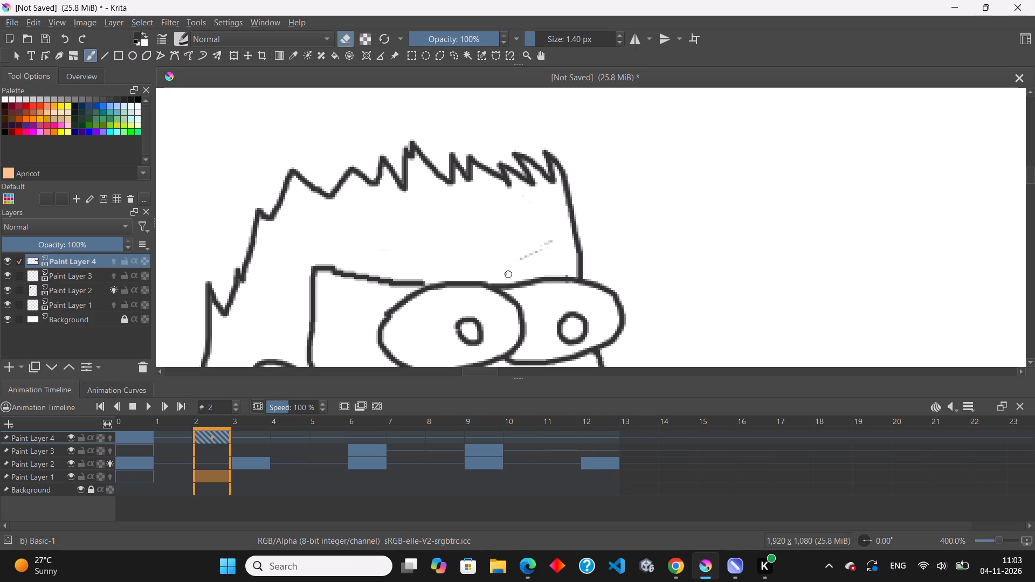
left_click_drag(508, 276, 571, 257)
left_click_drag(571, 257, 570, 268)
Turn on onion skins for Paint Layer 4 and redraw both eyebrows at frame 2, each sloping up toward the face's front.
left_click(109, 439)
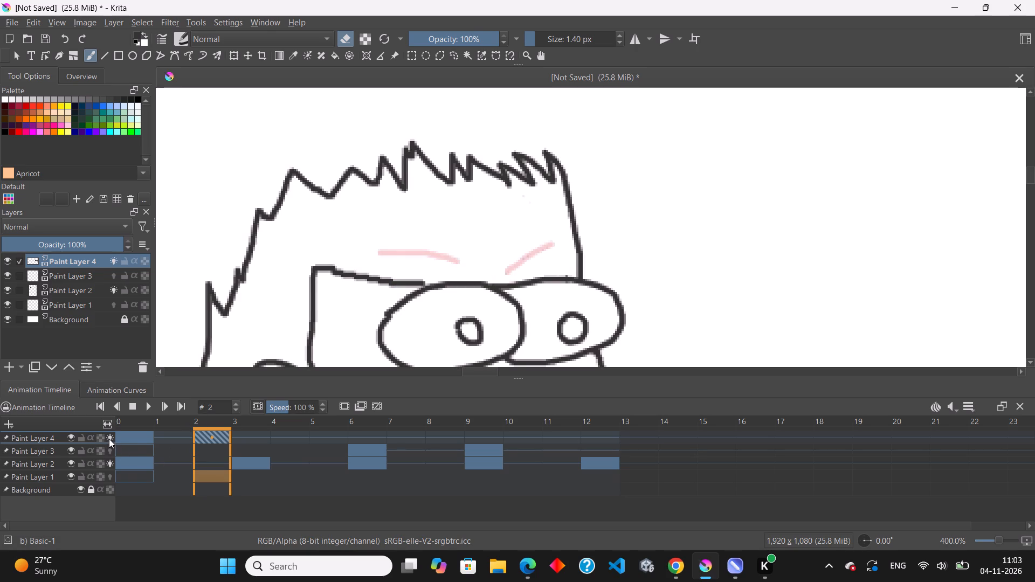
left_click(211, 439)
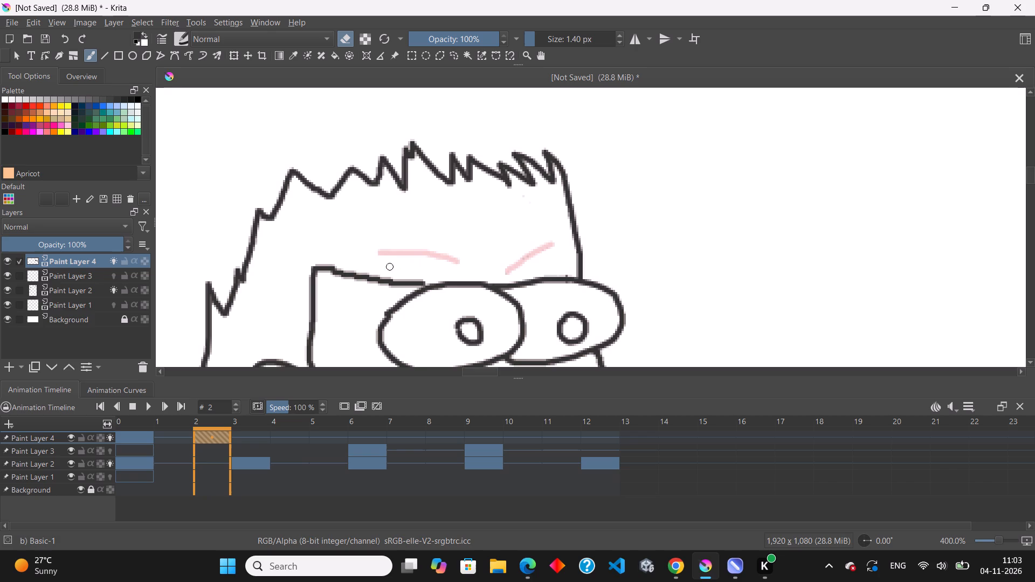
left_click_drag(389, 265, 417, 261)
left_click(339, 39)
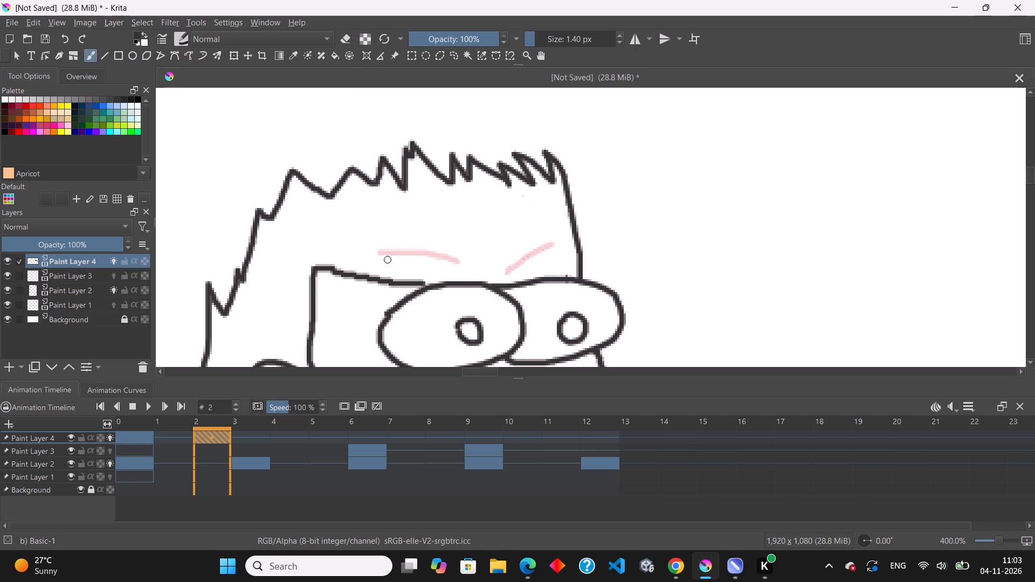
left_click_drag(384, 264, 455, 257)
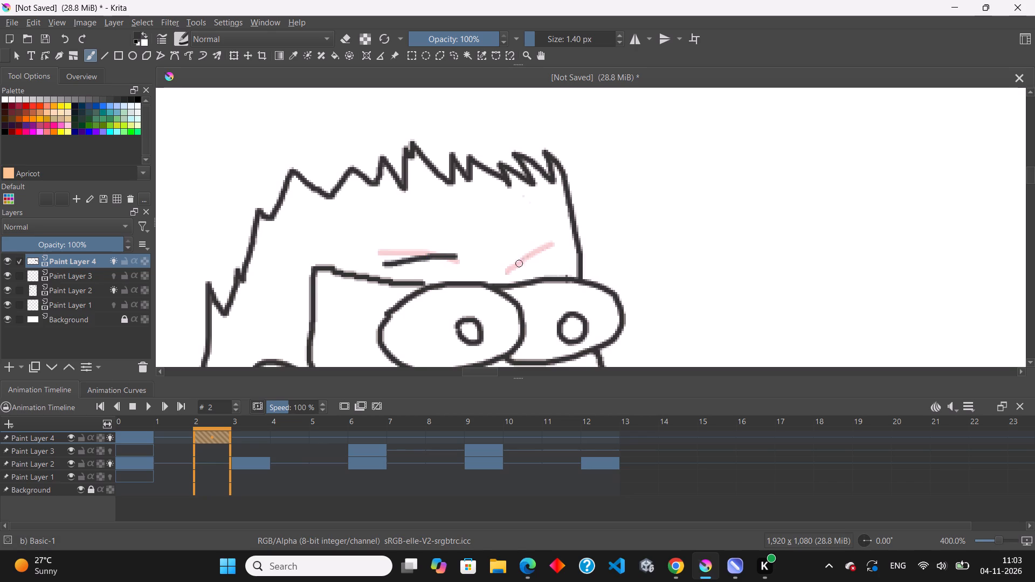
left_click_drag(510, 271, 544, 233)
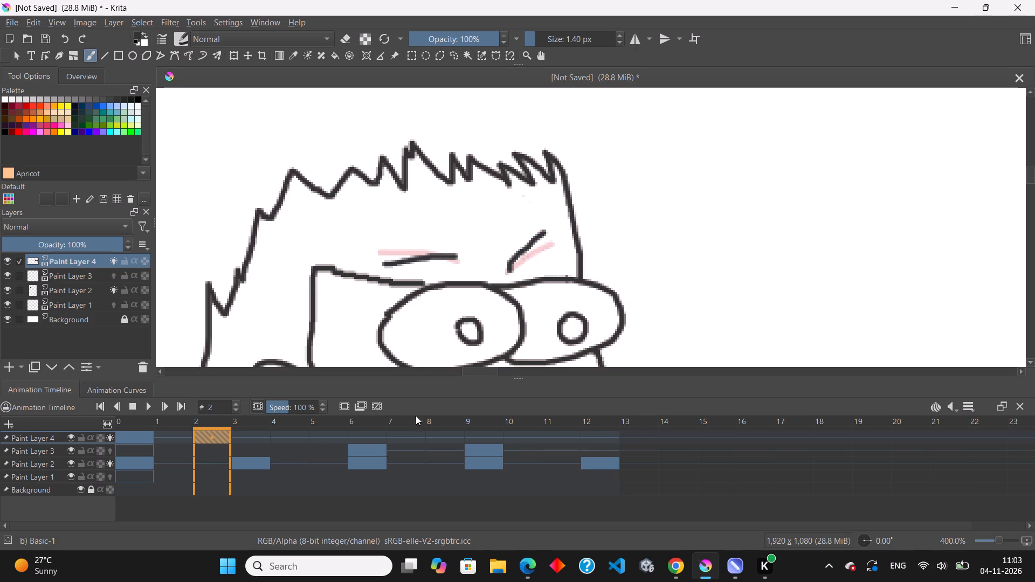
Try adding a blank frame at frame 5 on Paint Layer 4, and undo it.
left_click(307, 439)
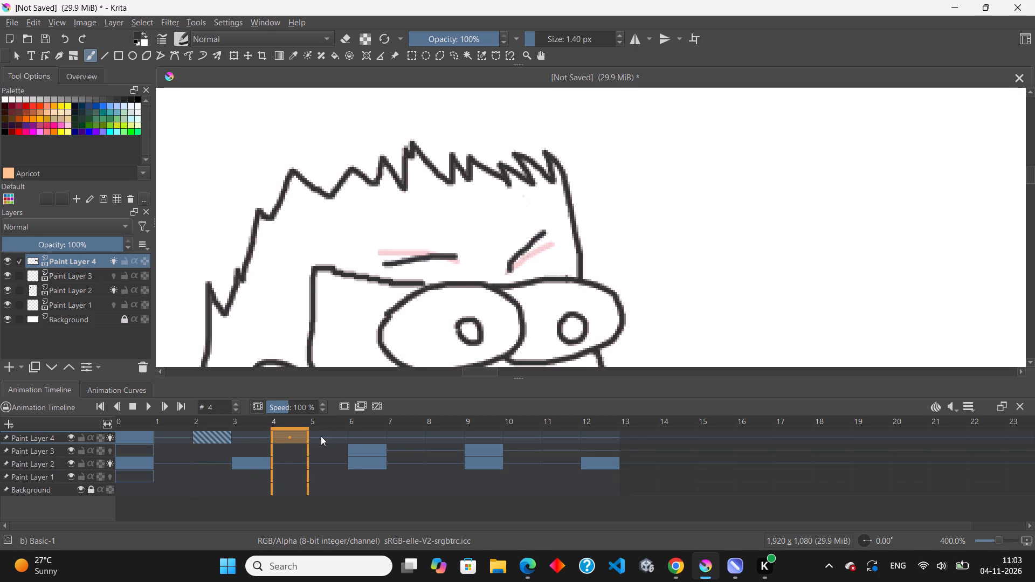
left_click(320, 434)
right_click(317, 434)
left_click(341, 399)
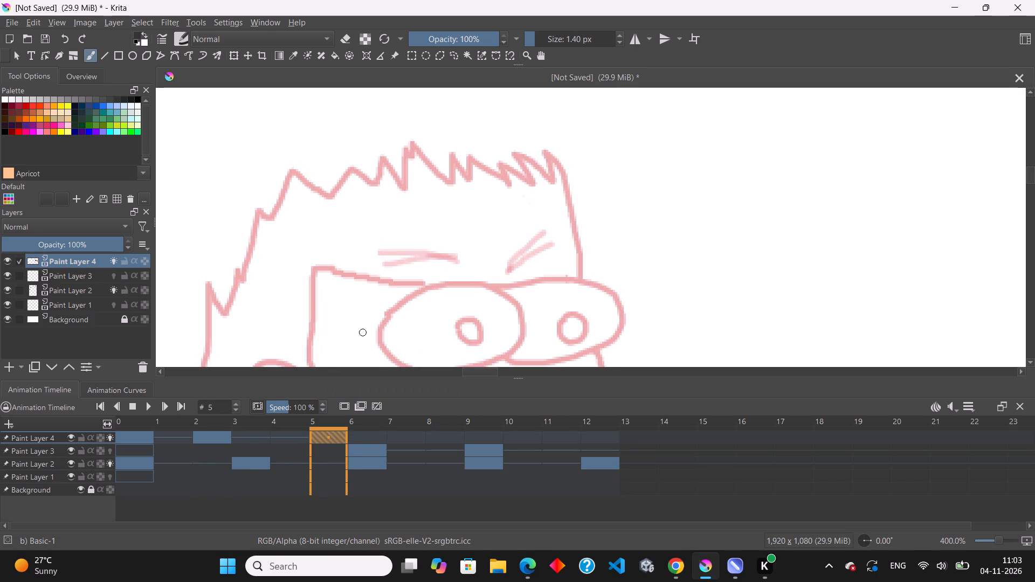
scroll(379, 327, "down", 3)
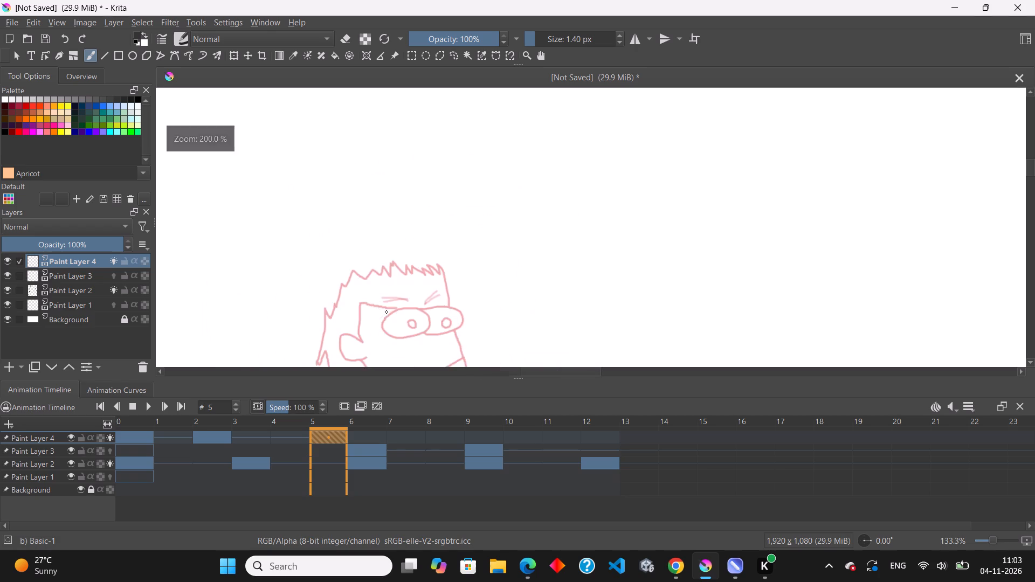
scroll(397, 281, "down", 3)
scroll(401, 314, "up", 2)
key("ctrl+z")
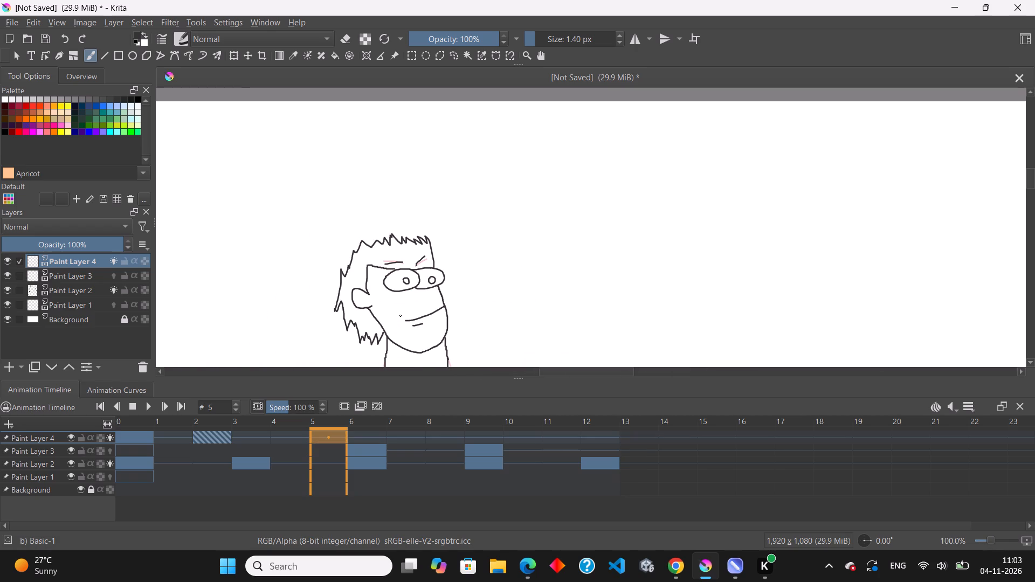
Create a duplicate frame at frame 4 on Paint Layer 4.
left_click(134, 436)
left_click(167, 431)
left_click(208, 433)
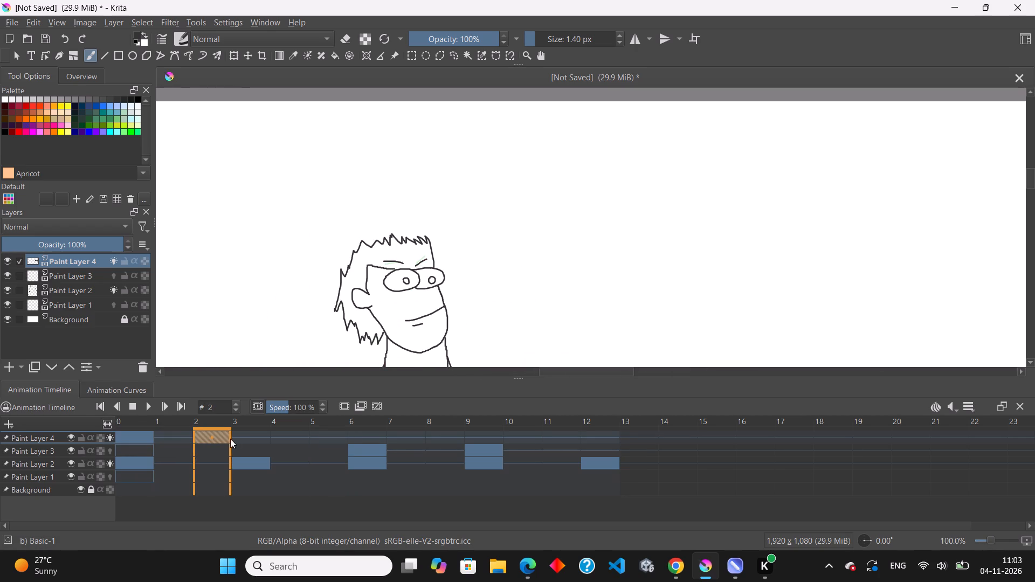
left_click(244, 437)
left_click(285, 437)
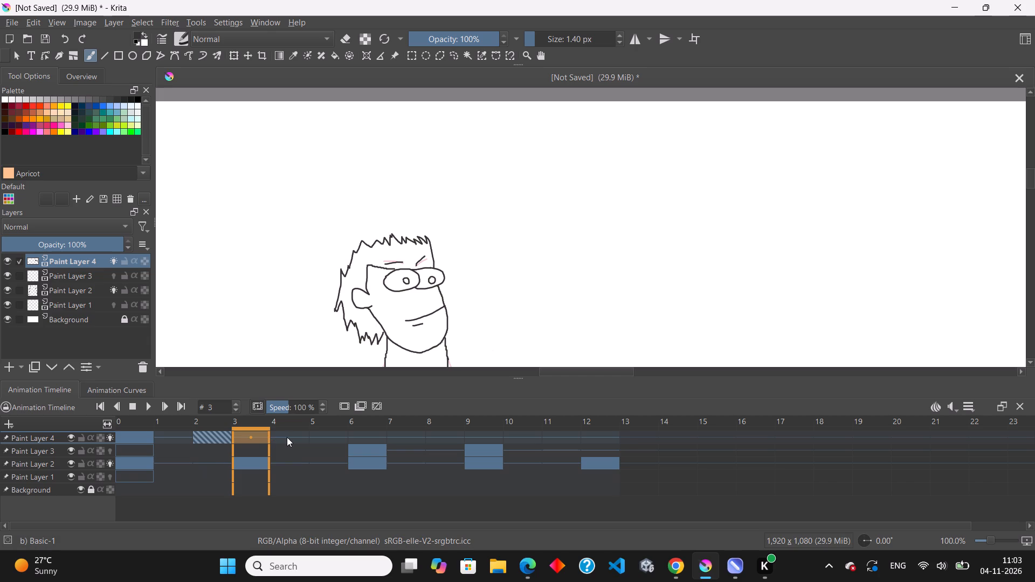
right_click(293, 439)
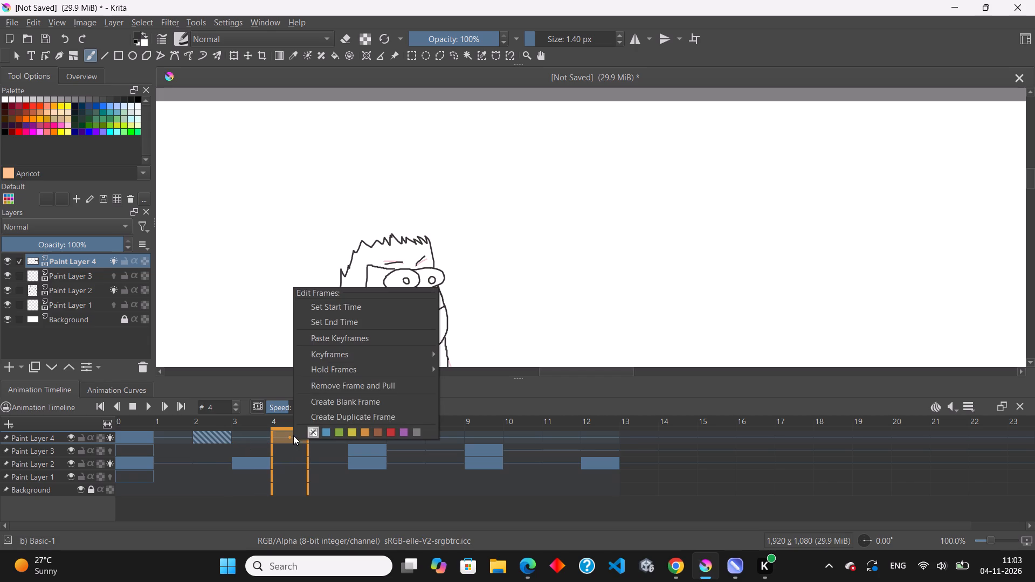
left_click(325, 413)
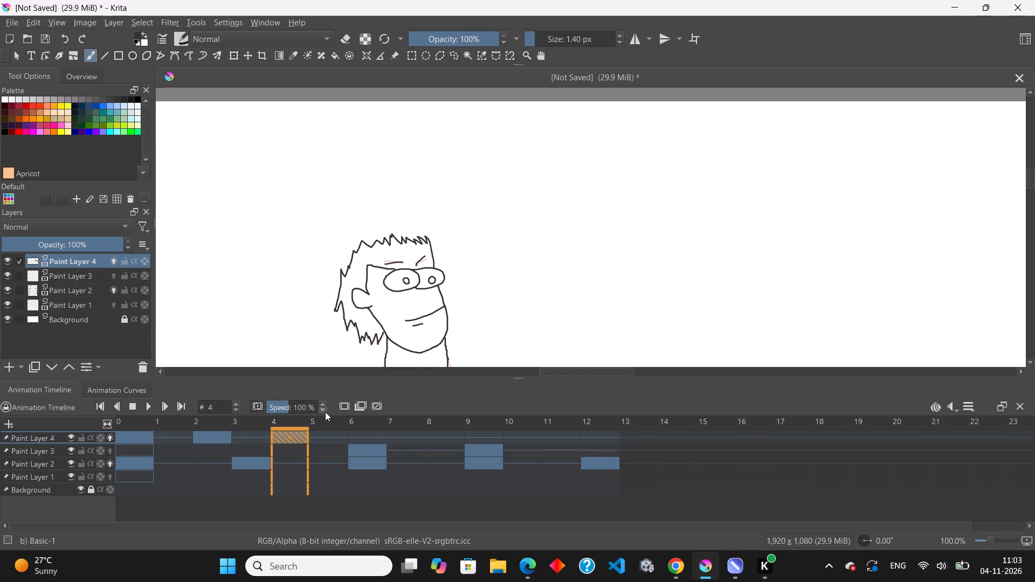
Erase both eyebrows from the duplicated drawing at frame 4 on Paint Layer 4.
scroll(409, 228, "up", 3)
scroll(398, 308, "up", 1)
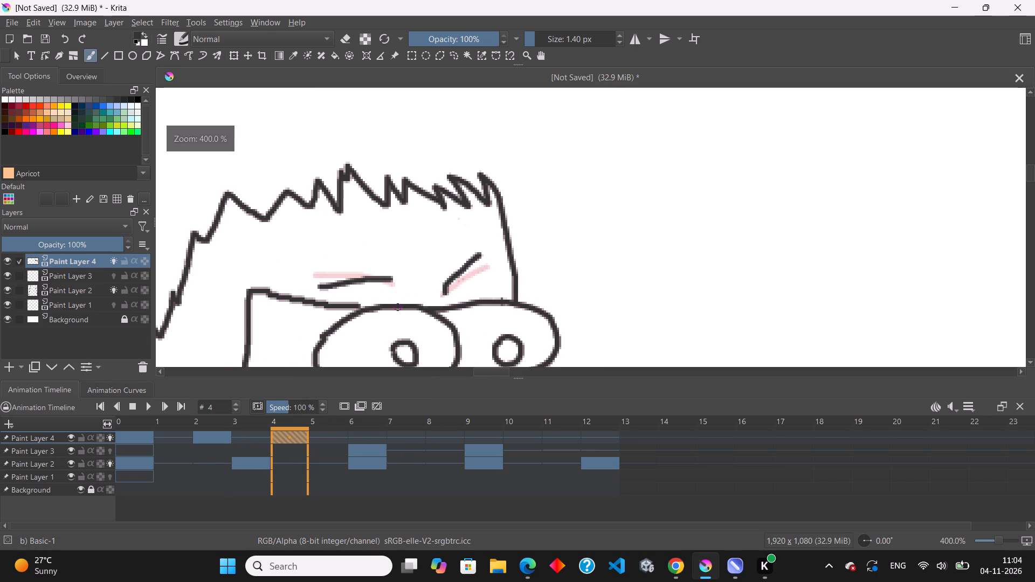
left_click(346, 38)
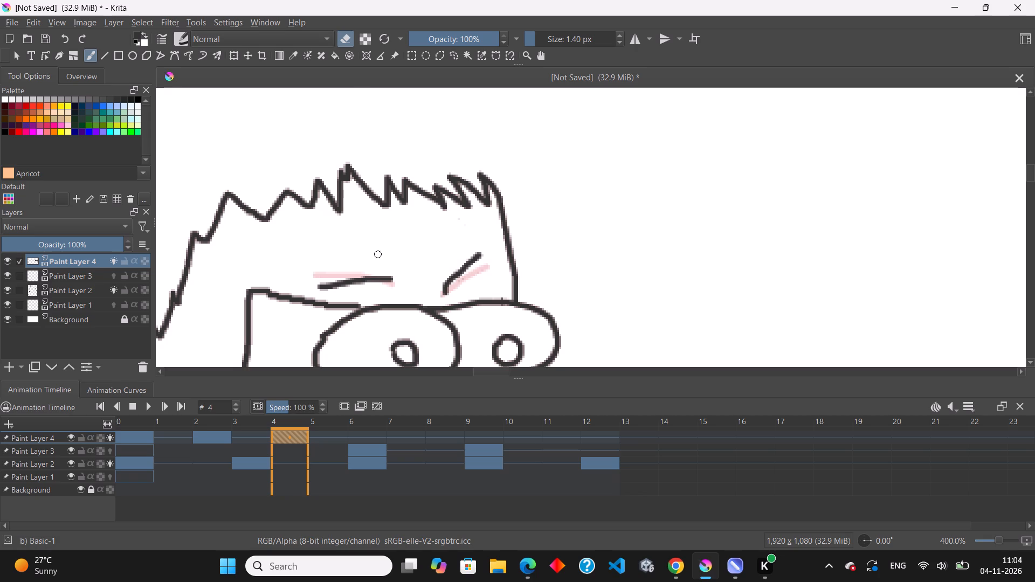
left_click_drag(321, 292, 378, 274)
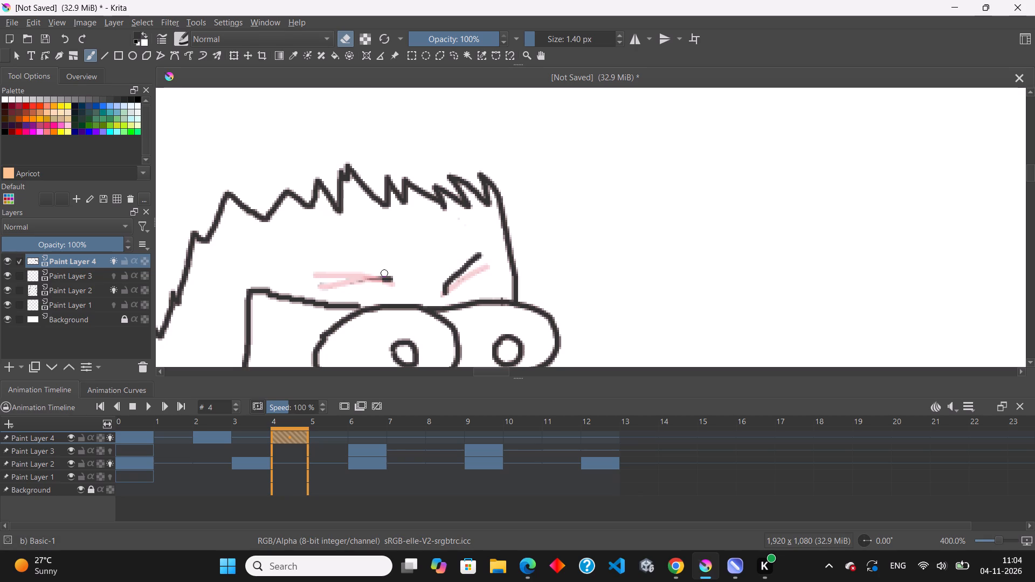
left_click_drag(378, 274, 456, 276)
left_click_drag(456, 276, 482, 268)
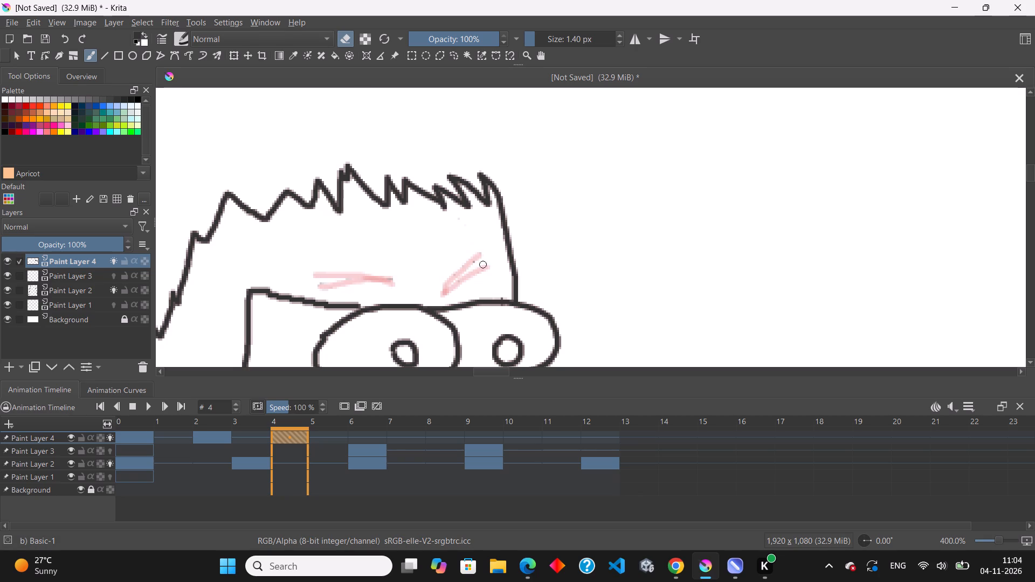
left_click_drag(482, 268, 474, 254)
Redraw the eyebrows at frame 4 on Paint Layer 4 as a frown, with both inner ends angled down toward the nose.
left_click(217, 432)
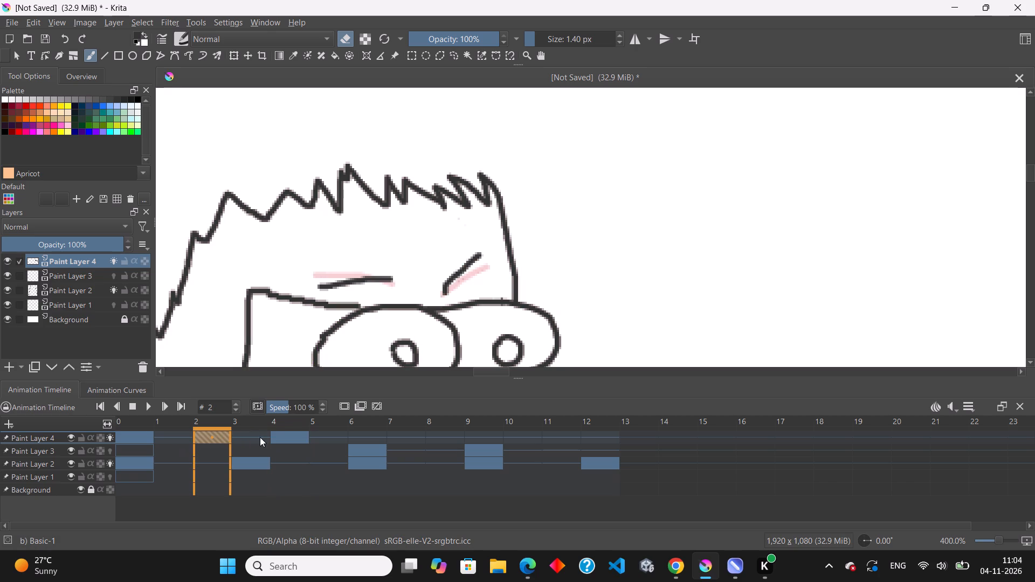
left_click(305, 434)
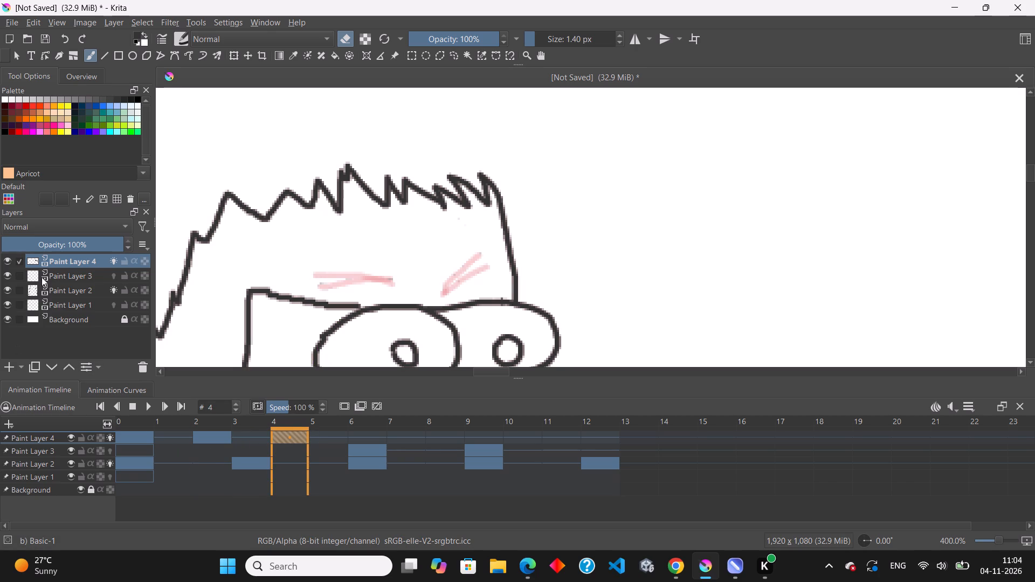
left_click(342, 38)
scroll(383, 281, "up", 1)
left_click_drag(395, 282, 372, 271)
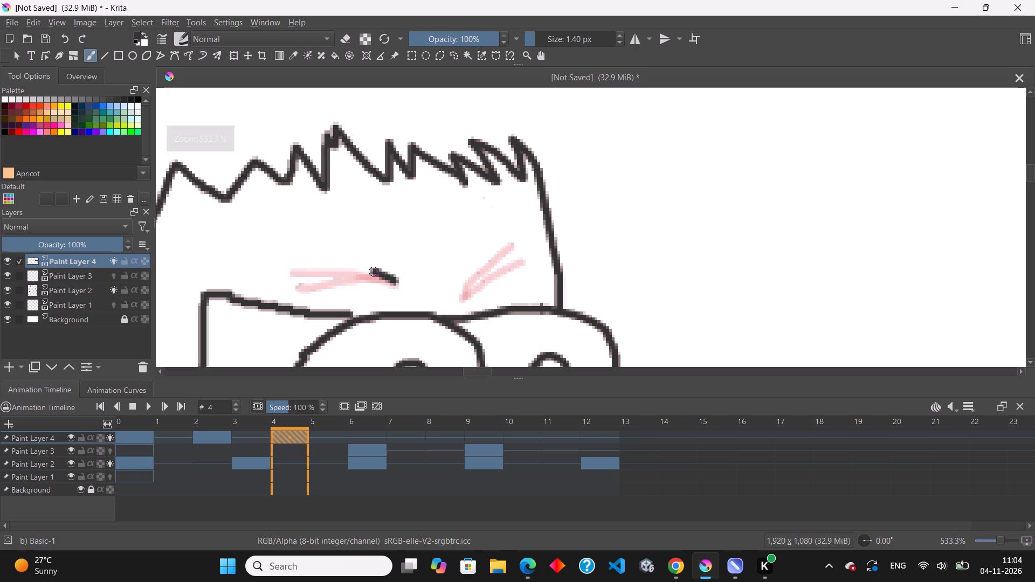
left_click_drag(372, 271, 314, 253)
left_click_drag(467, 293, 511, 278)
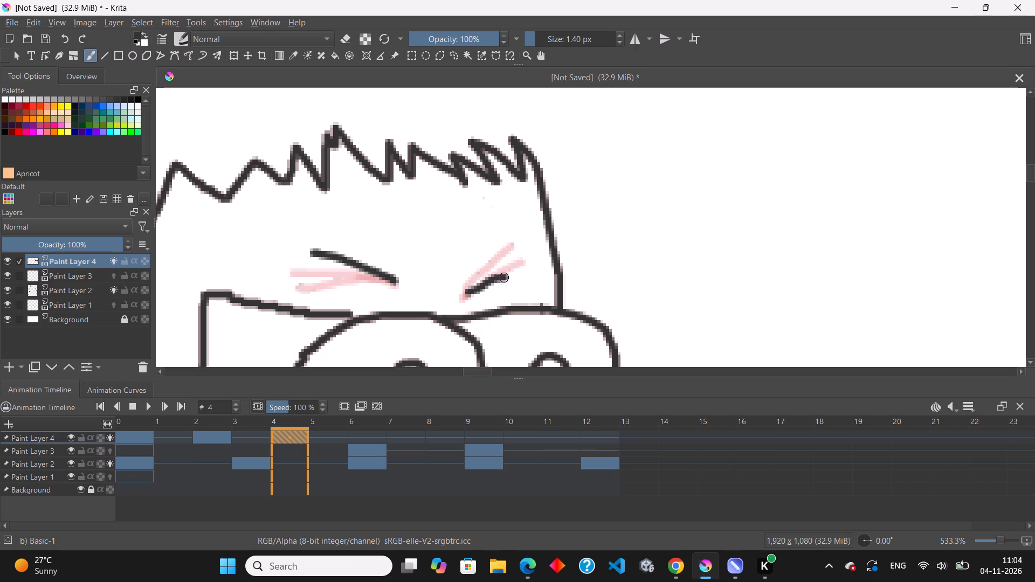
Finish the eyebrow above the smaller eye at frame 4 with a short horizontal stroke extending outward.
left_click_drag(511, 278, 537, 278)
Play back the walk animation to examine the eyebrow movement on the face and across the whole figure, and stop it.
scroll(451, 241, "down", 6)
scroll(477, 357, "up", 1)
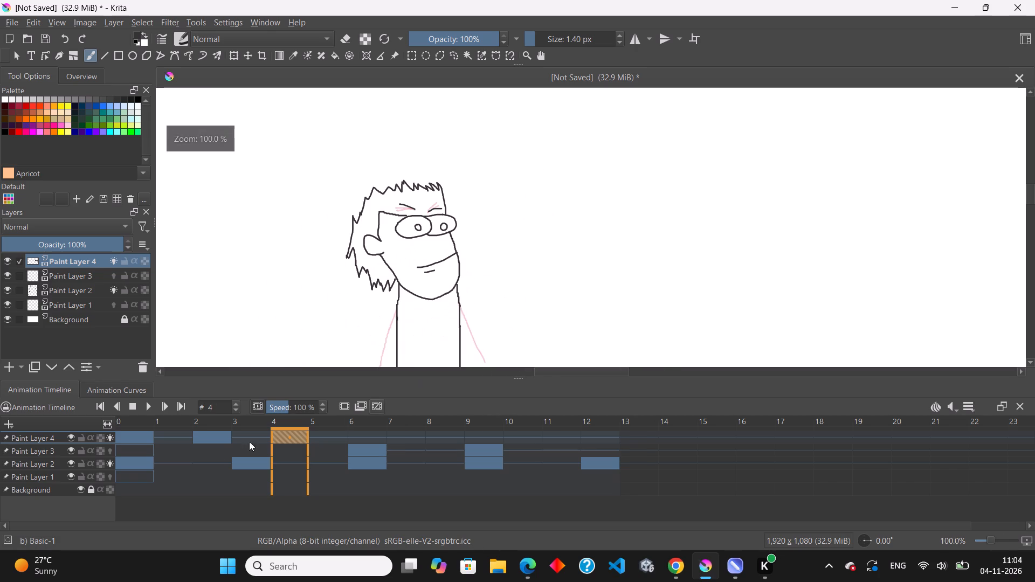
left_click(148, 404)
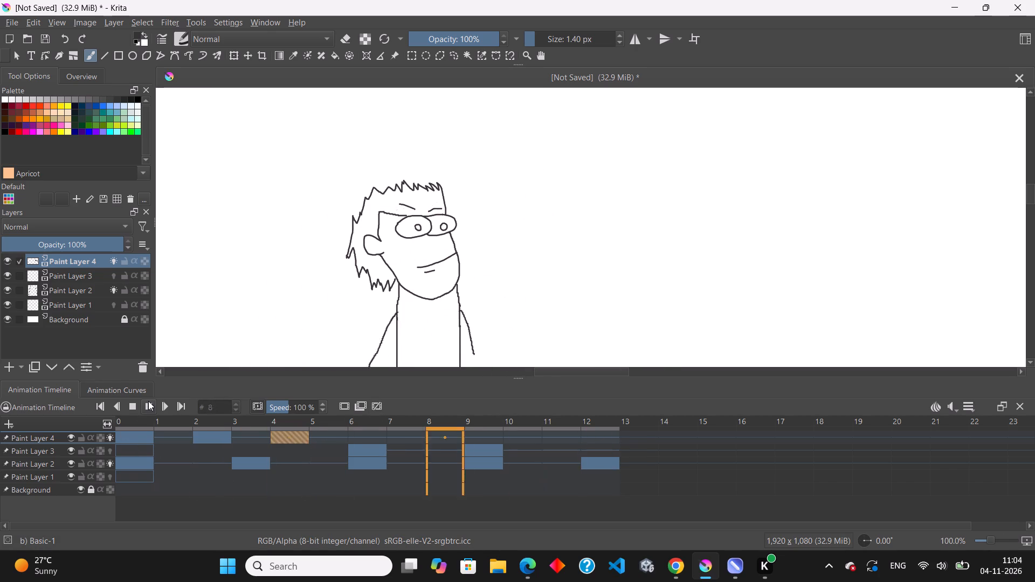
scroll(326, 228, "down", 3)
scroll(328, 265, "up", 1)
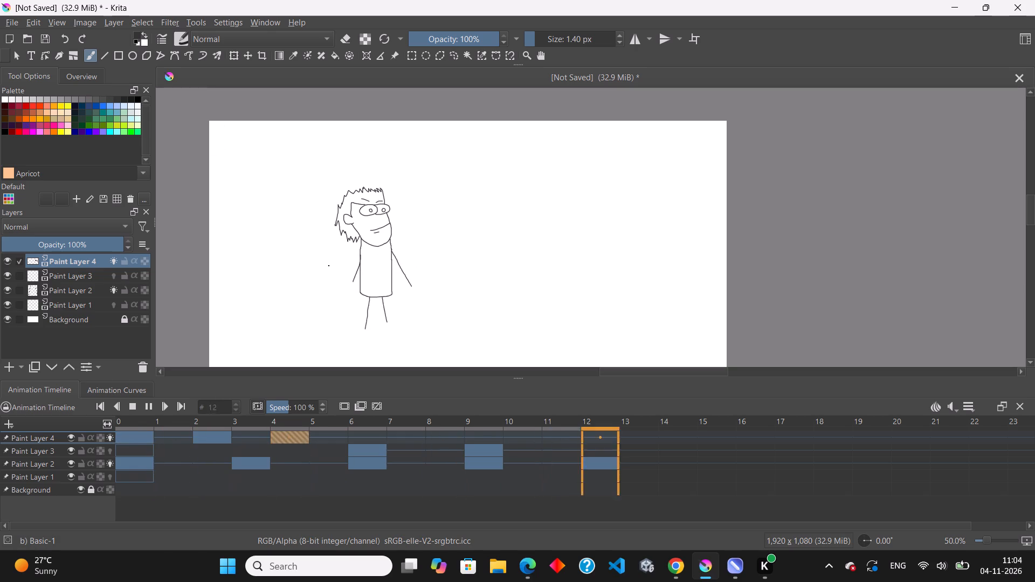
scroll(505, 163, "up", 2)
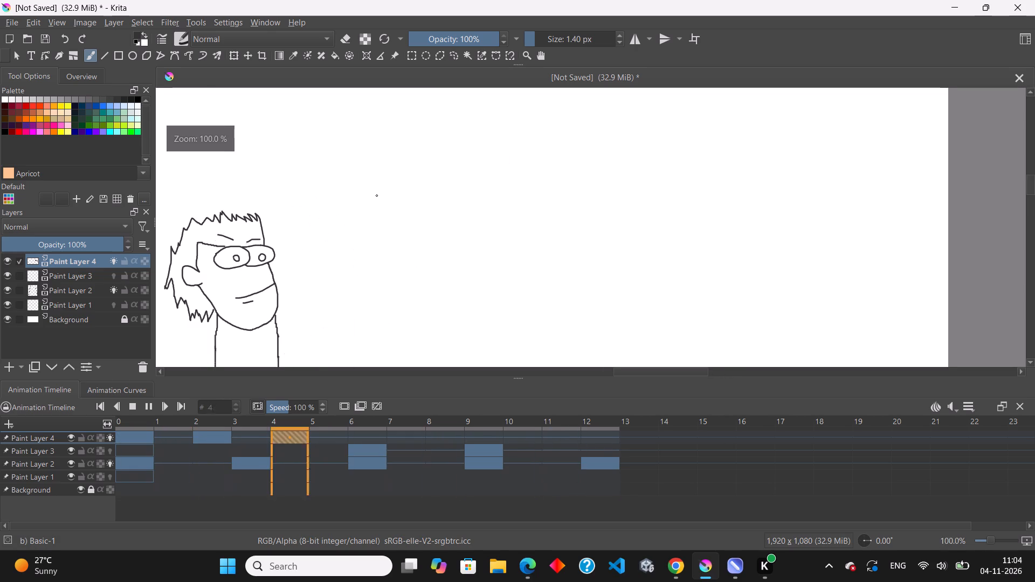
scroll(429, 195, "down", 1)
scroll(322, 250, "up", 2)
scroll(278, 240, "up", 2)
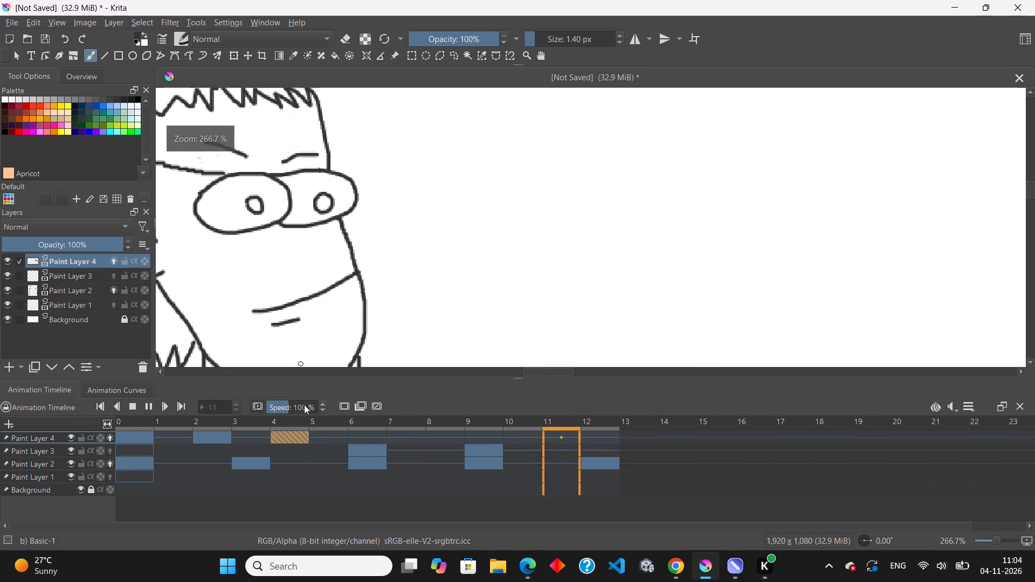
left_click(284, 440)
left_click(305, 435)
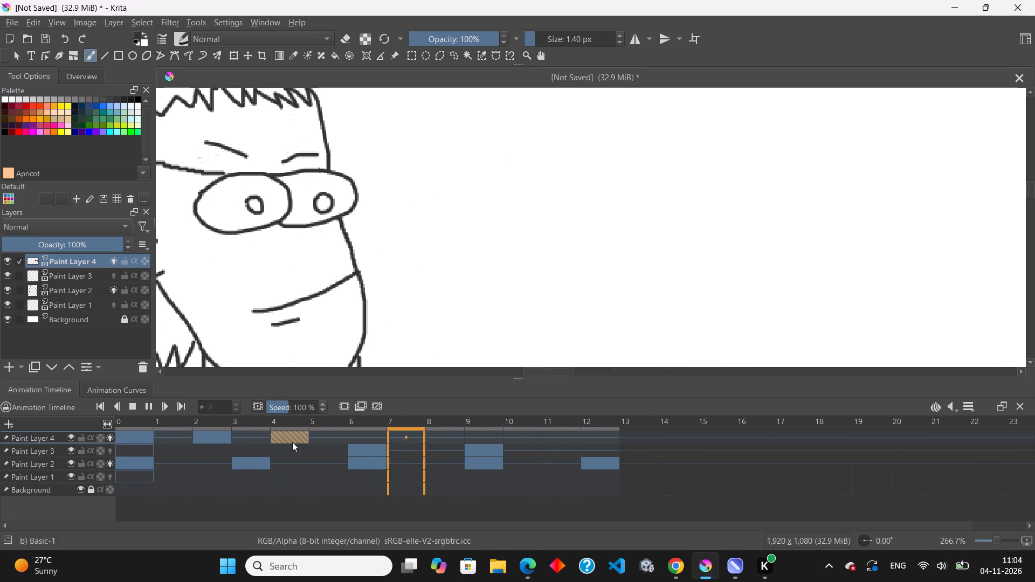
left_click(148, 408)
Erase the pupils from both eyes in the frame 4 drawing on Paint Layer 4.
scroll(423, 287, "down", 2)
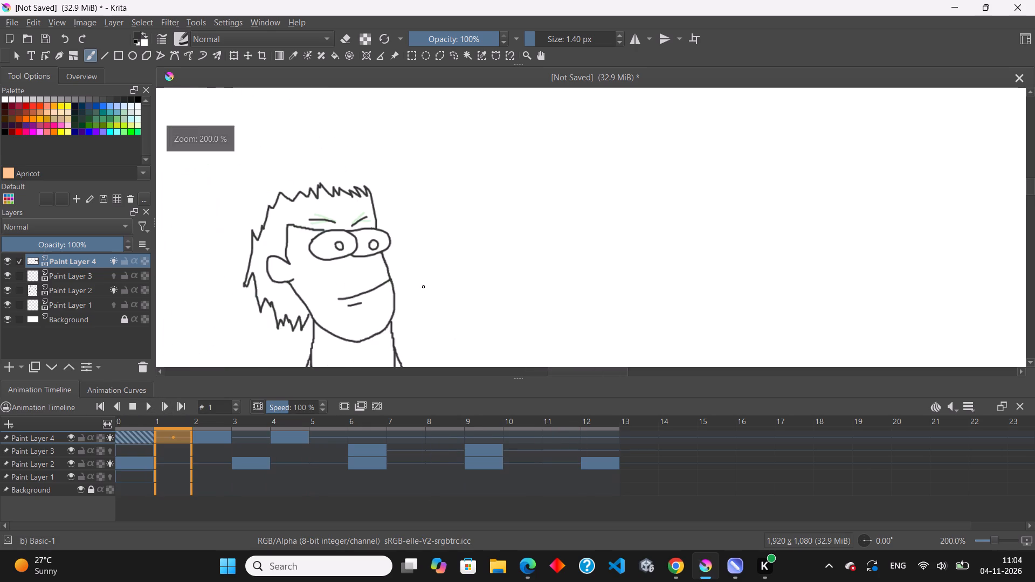
scroll(316, 258, "up", 2)
left_click(295, 438)
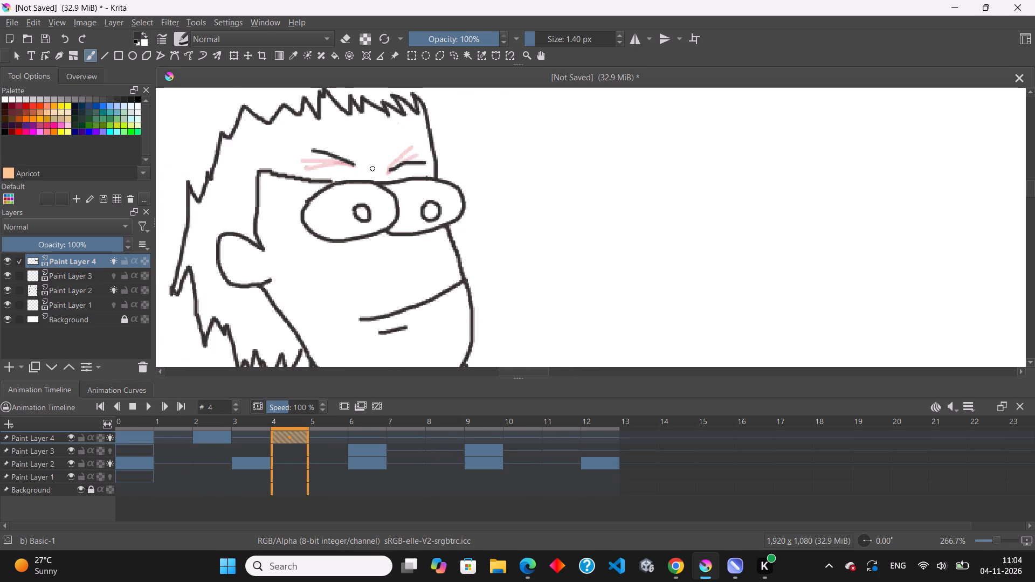
scroll(373, 206, "up", 2)
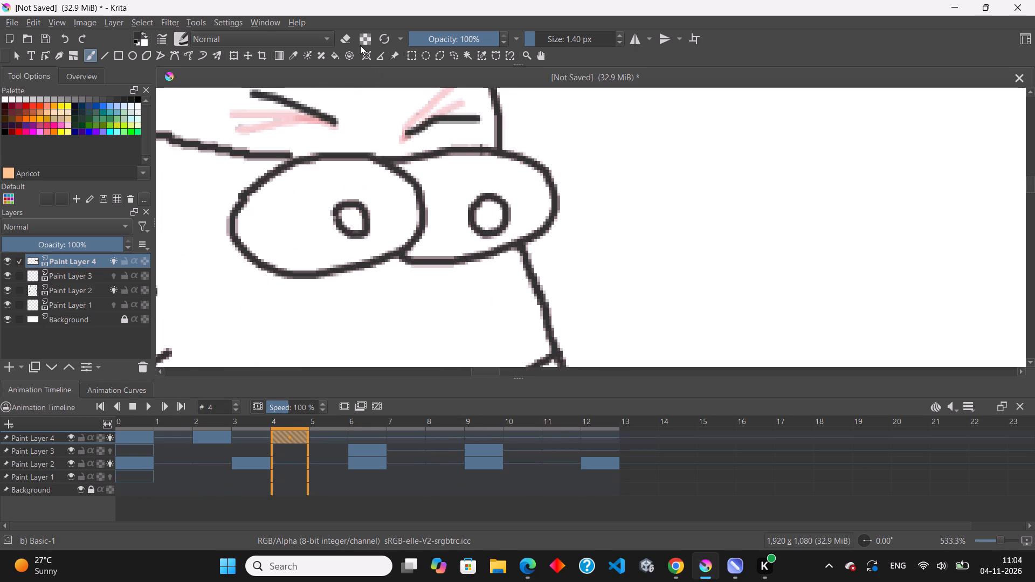
left_click(347, 40)
left_click_drag(337, 214, 353, 200)
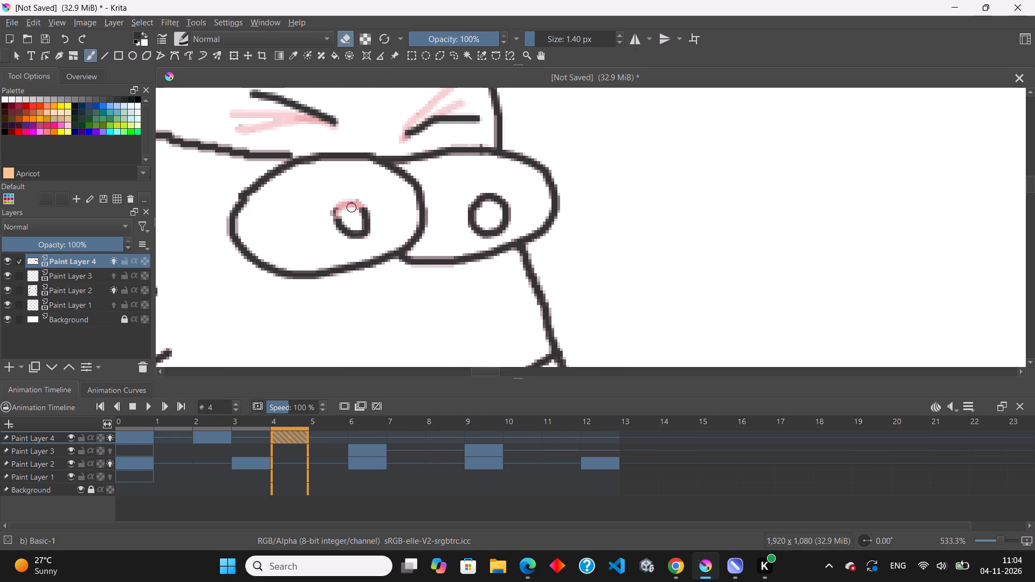
key("ctrl+z")
left_click_drag(342, 207, 344, 205)
left_click_drag(344, 205, 383, 235)
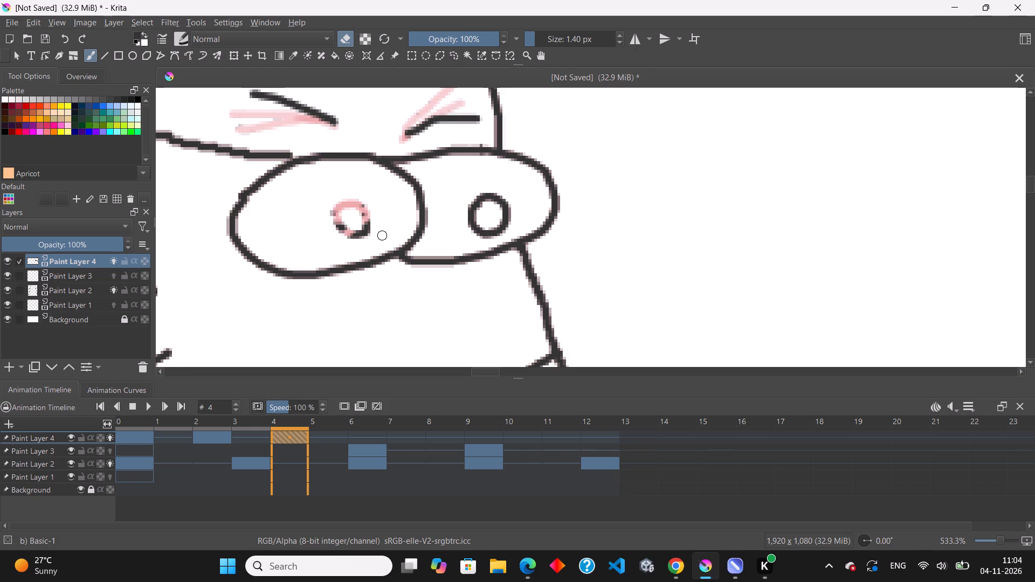
left_click_drag(383, 235, 360, 212)
left_click_drag(360, 212, 349, 227)
left_click_drag(505, 204, 463, 192)
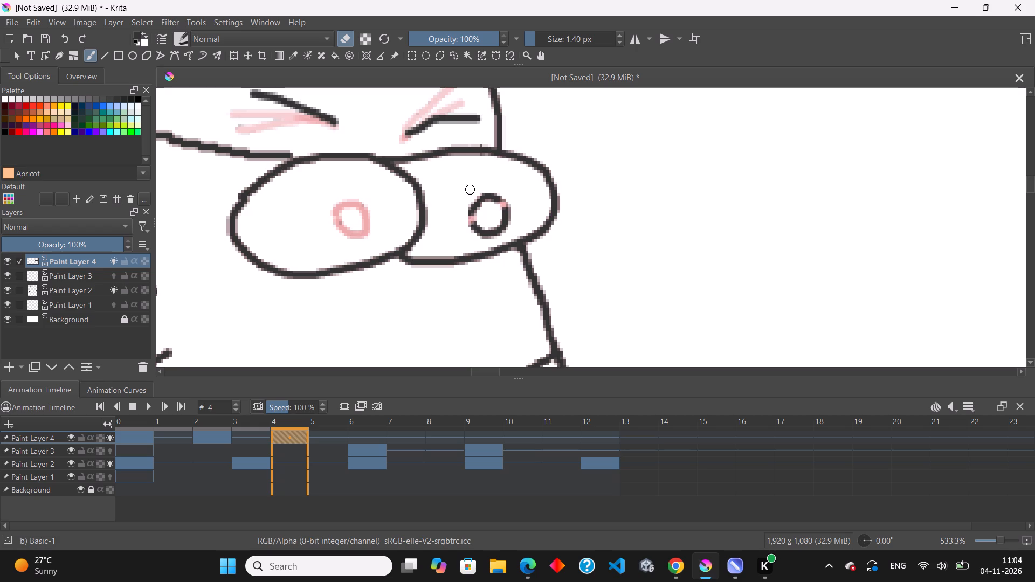
left_click_drag(463, 192, 482, 226)
left_click_drag(482, 226, 475, 227)
left_click_drag(474, 234, 501, 224)
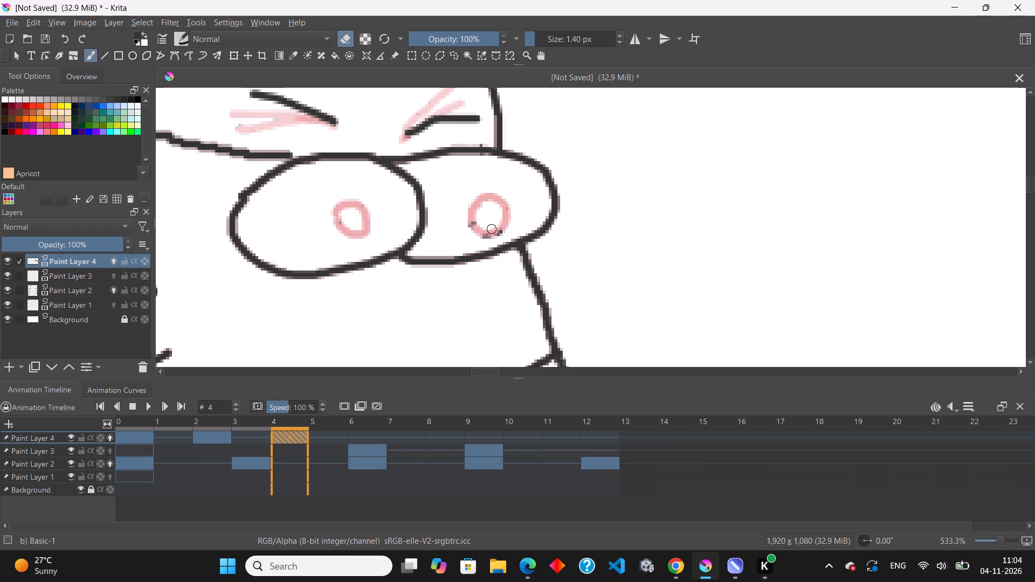
left_click_drag(501, 224, 480, 233)
Draw an eyelid line across the middle of each eye at frame 4 on Paint Layer 4 for a blink.
left_click(348, 38)
left_click_drag(238, 235, 294, 232)
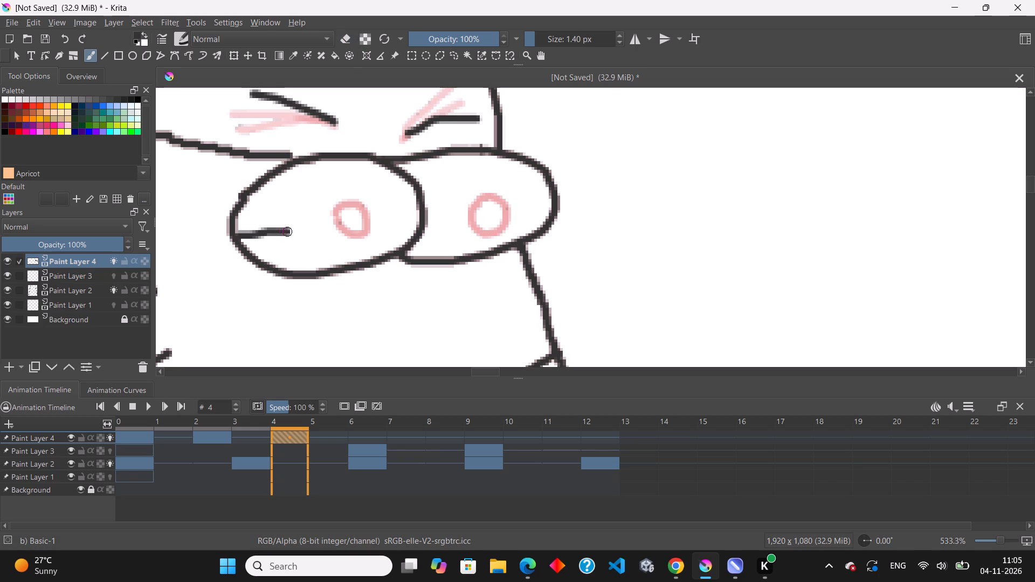
left_click_drag(294, 232, 416, 207)
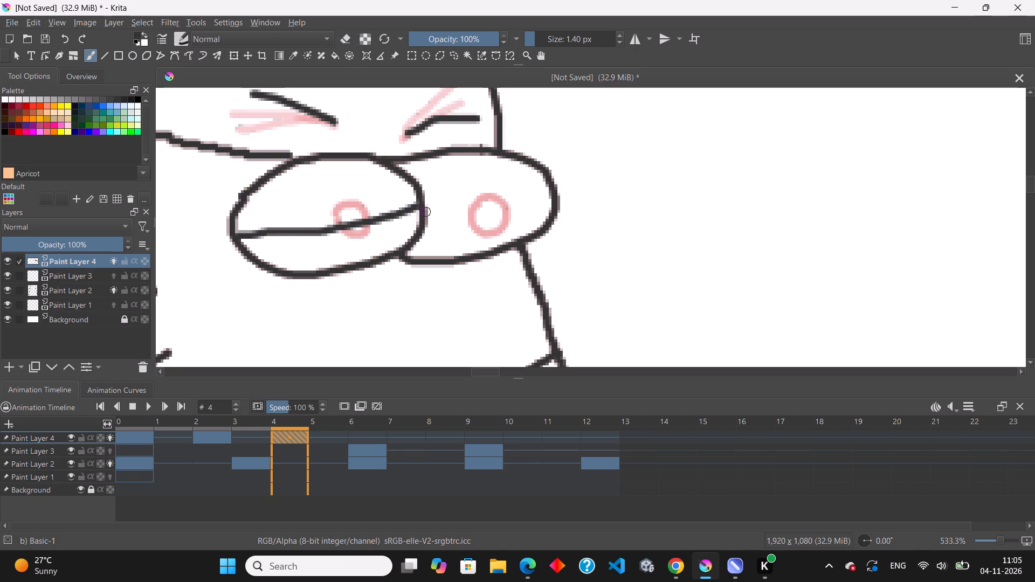
left_click_drag(428, 213, 551, 204)
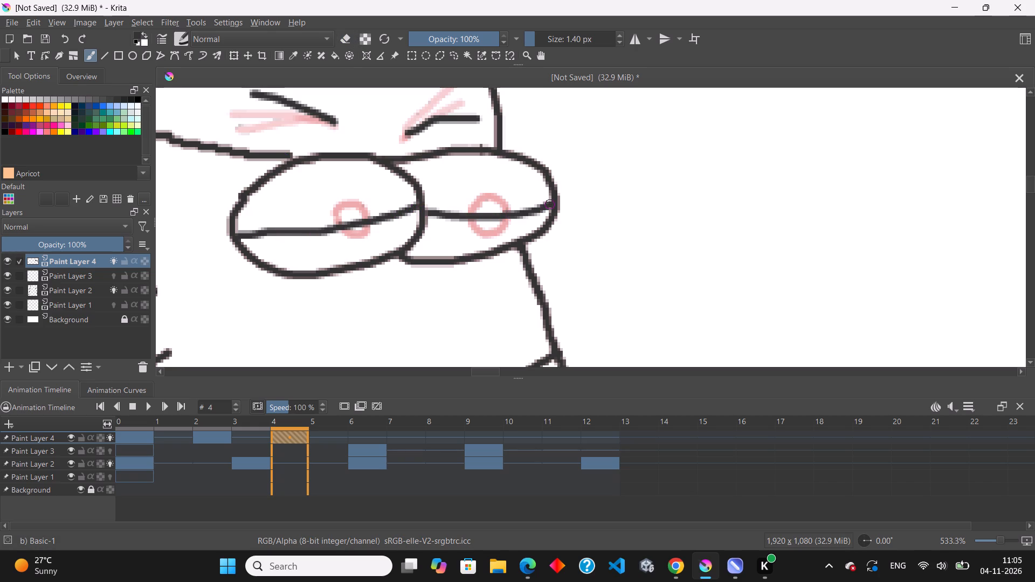
Draw partly lowered eyelid lines across the upper part of both eyes at frame 3 on Paint Layer 4.
left_click(250, 441)
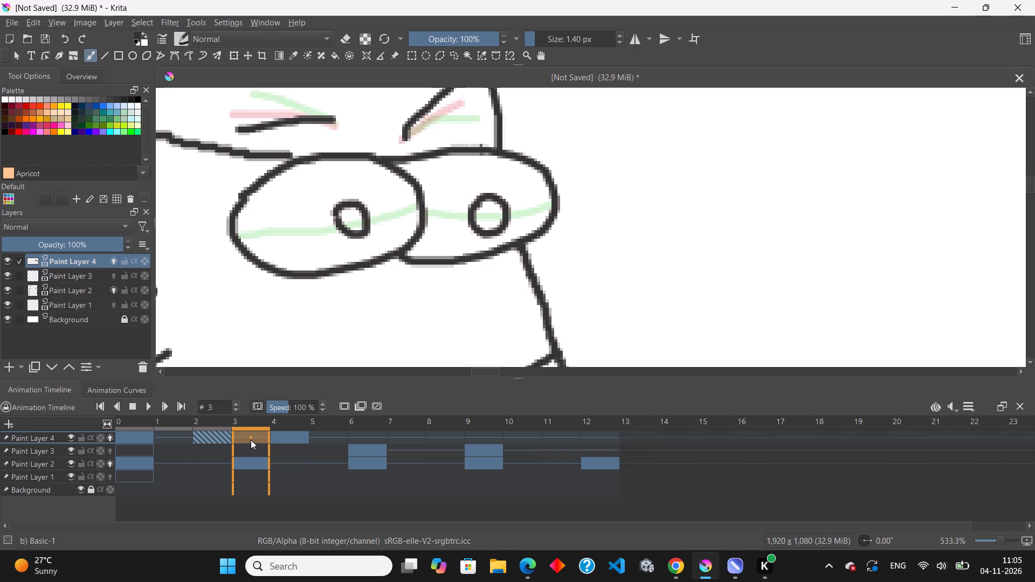
left_click(298, 433)
left_click(256, 436)
left_click_drag(236, 217, 405, 180)
left_click_drag(412, 182, 481, 167)
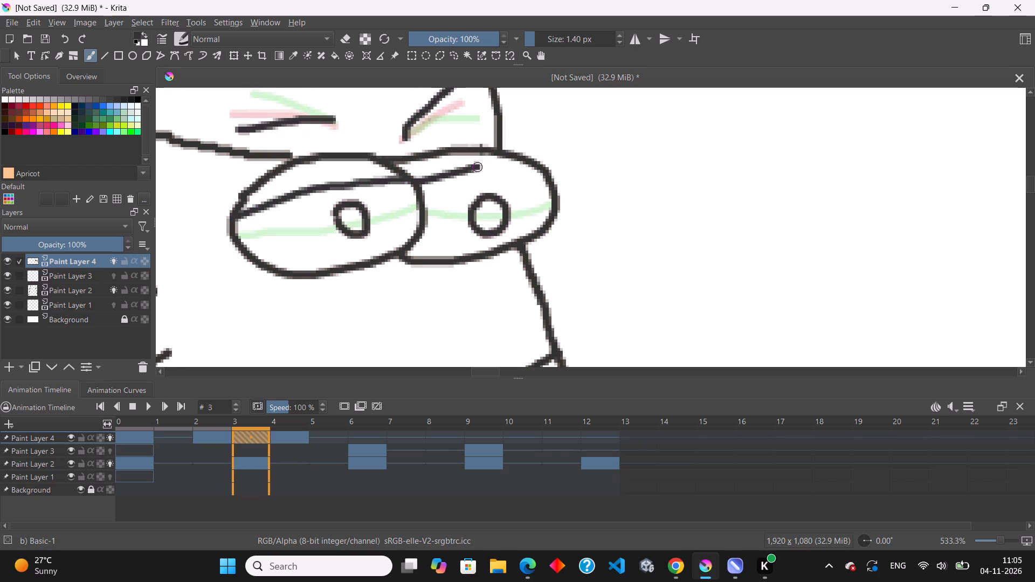
left_click_drag(481, 167, 533, 166)
Go to frame 6 on Paint Layer 4 and switch the brush to eraser mode.
left_click(291, 432)
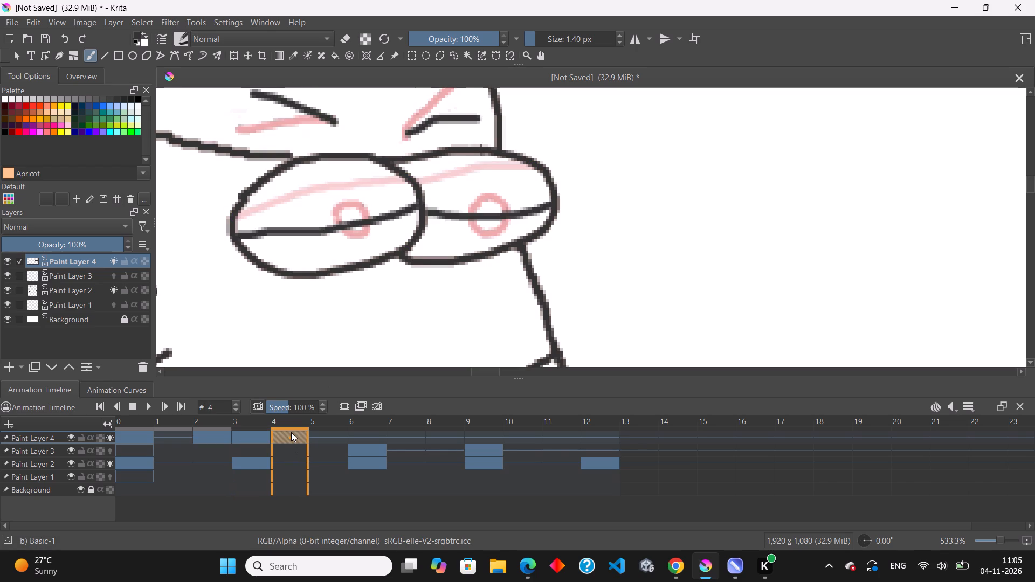
left_click(326, 439)
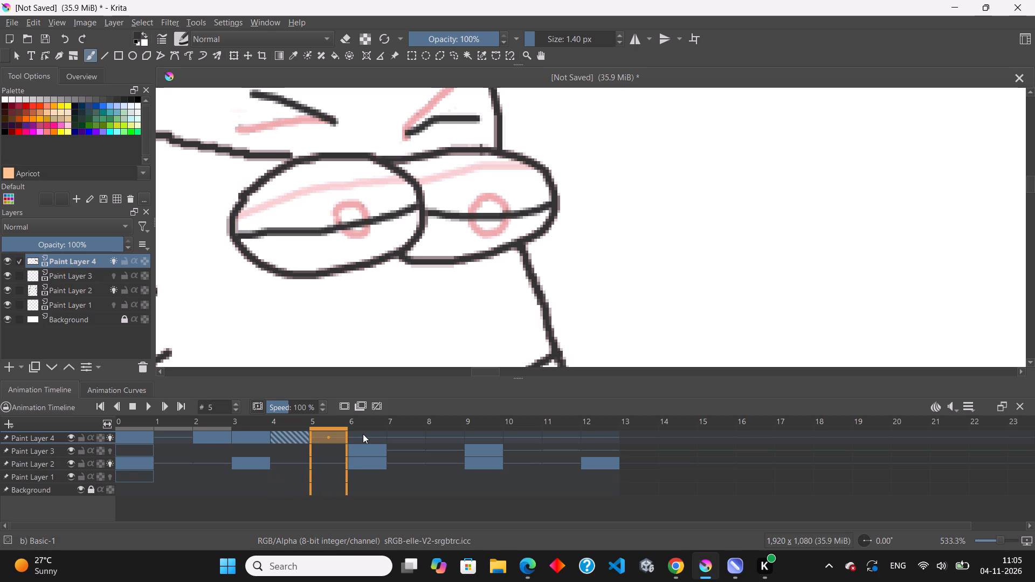
left_click(363, 434)
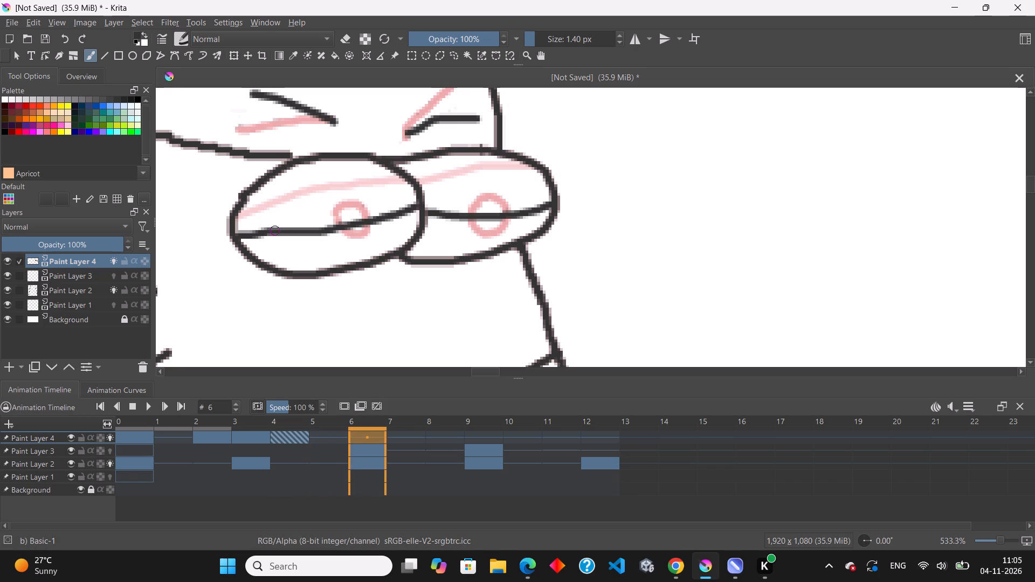
key("e")
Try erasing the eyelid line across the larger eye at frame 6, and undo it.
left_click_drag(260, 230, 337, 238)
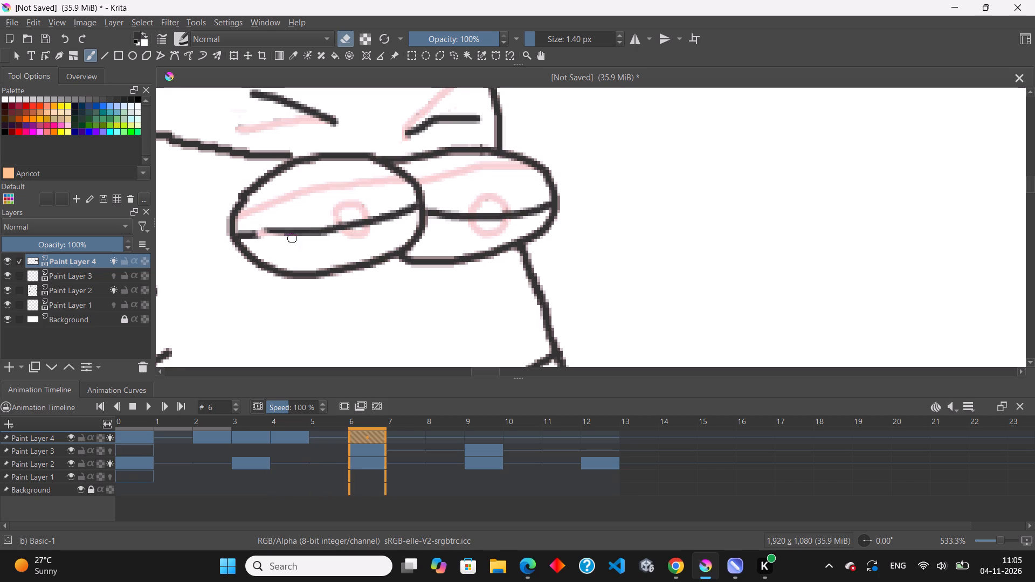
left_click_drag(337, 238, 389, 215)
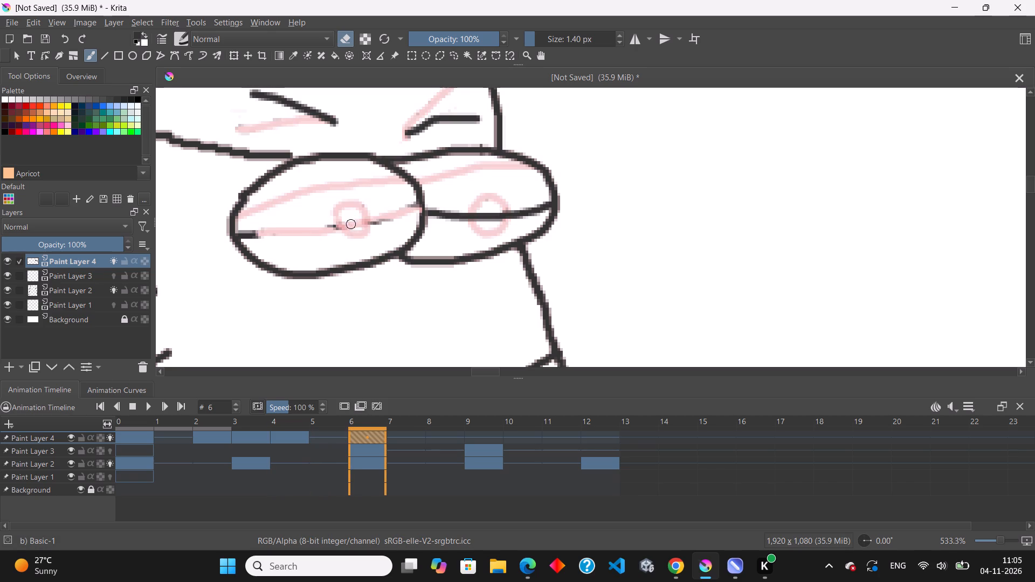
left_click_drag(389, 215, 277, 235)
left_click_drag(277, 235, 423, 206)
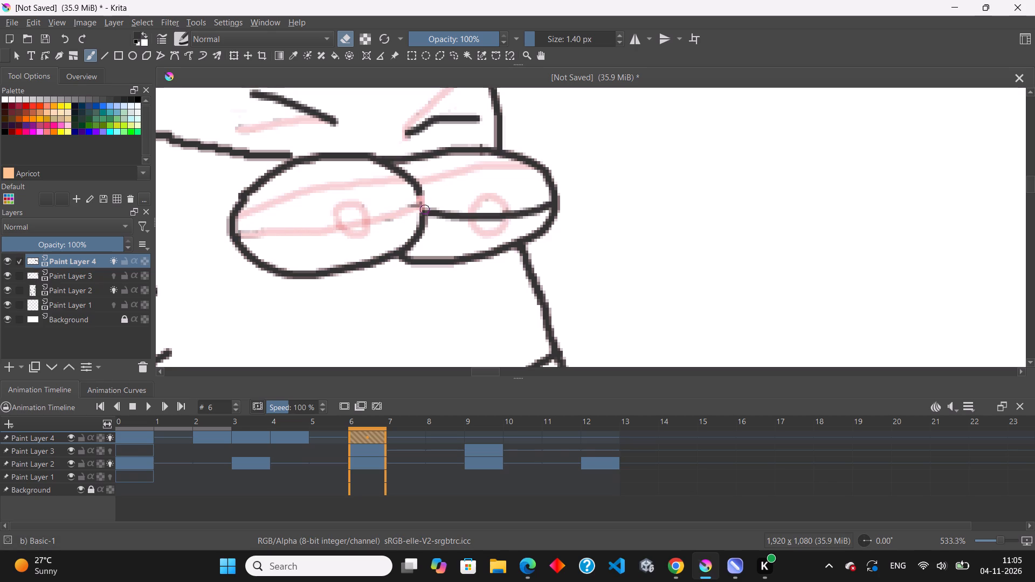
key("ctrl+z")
Erase the eyelid line and leftover pupil marks inside the larger eye at frame 6 on Paint Layer 4.
left_click_drag(368, 222, 395, 214)
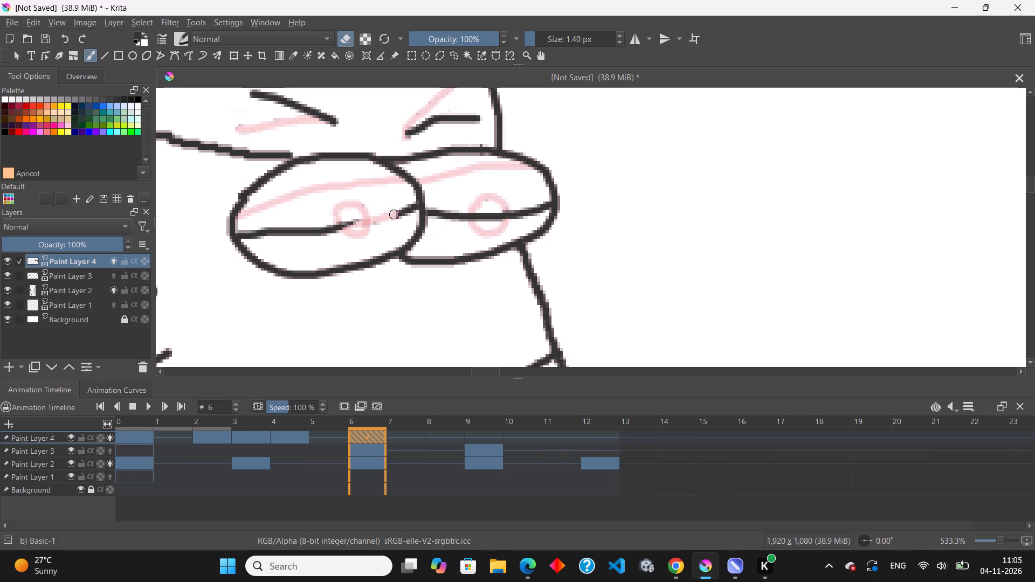
left_click_drag(395, 214, 343, 226)
left_click_drag(343, 226, 309, 234)
left_click_drag(289, 235, 320, 234)
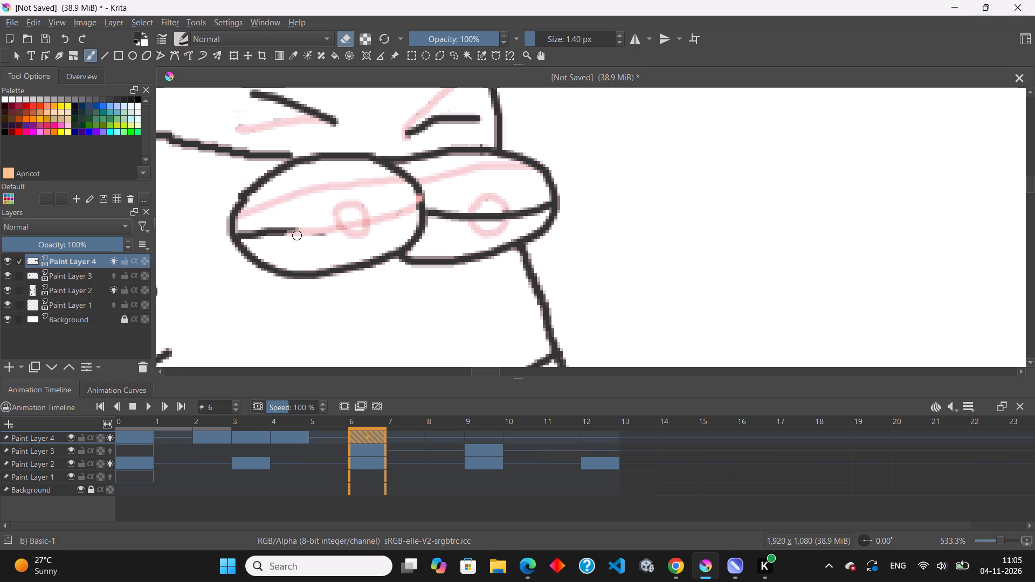
left_click_drag(320, 234, 282, 250)
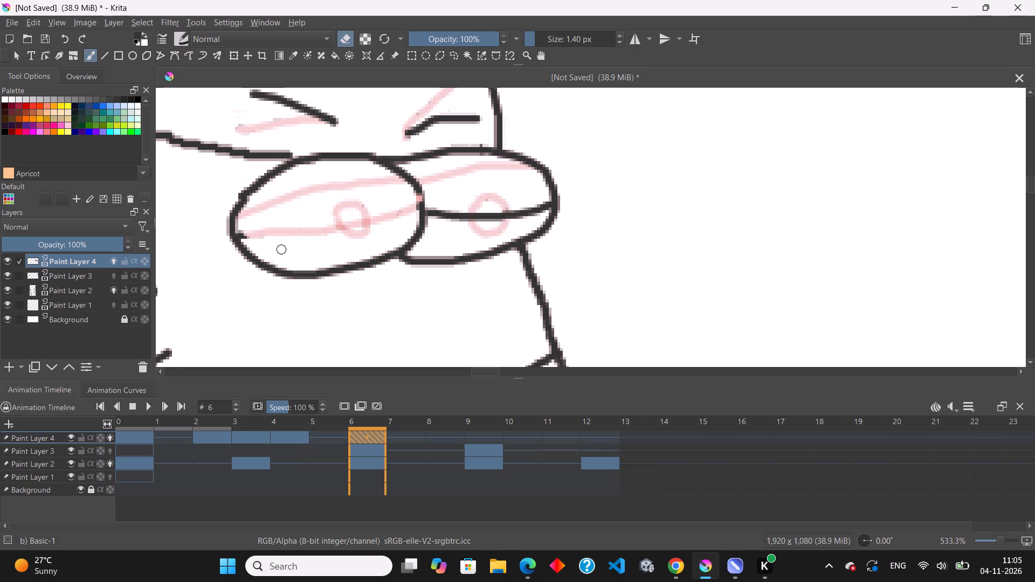
left_click_drag(282, 250, 336, 217)
left_click_drag(336, 217, 351, 216)
left_click(375, 202)
left_click(364, 207)
Draw an open round pupil in the larger eye at frame 6, tracing the onion-skin circle.
scroll(360, 214, "up", 3)
left_click_drag(280, 200, 292, 179)
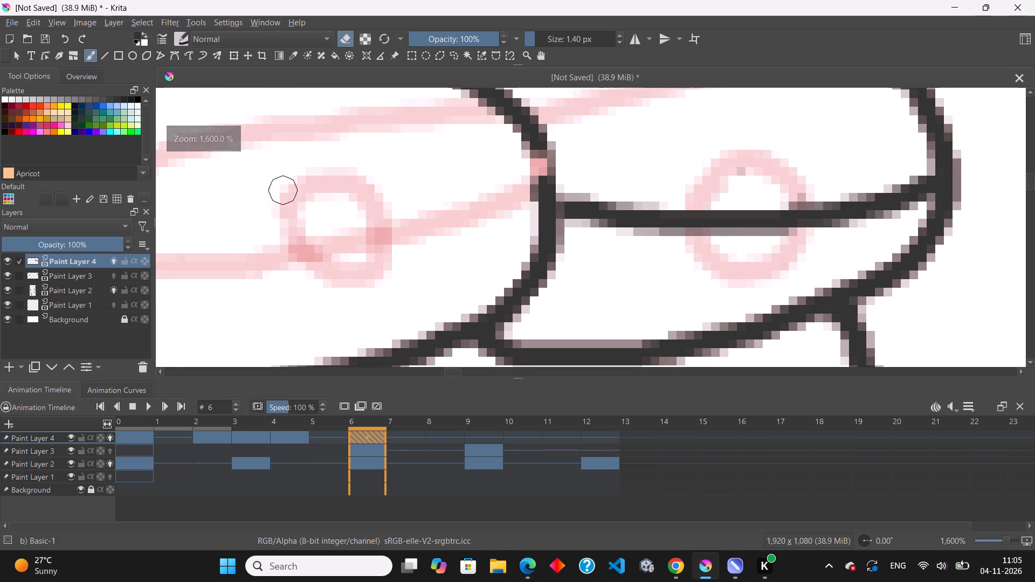
left_click_drag(292, 179, 370, 175)
key("e")
left_click(282, 197)
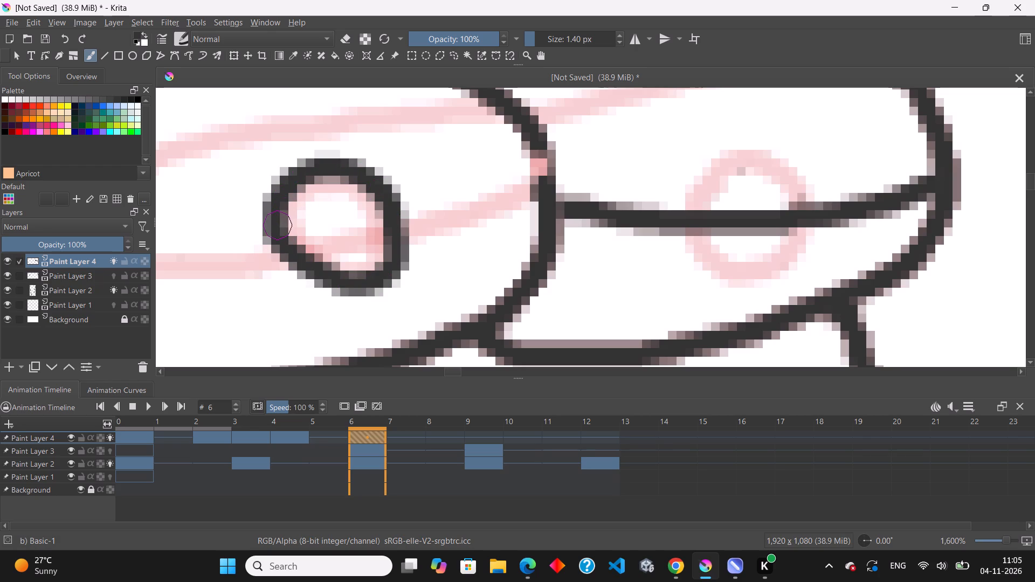
Redraw the erased gap in the larger eye's outline where it meets the smaller eye at frame 6.
key("e")
scroll(386, 246, "down", 3)
scroll(564, 246, "up", 2)
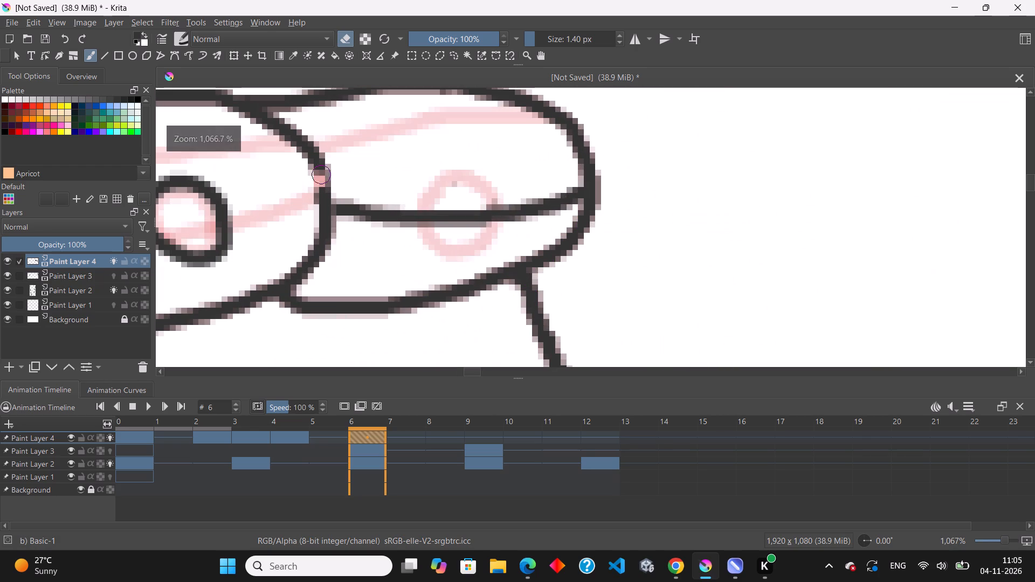
key("e")
left_click(317, 180)
left_click_drag(319, 180, 323, 189)
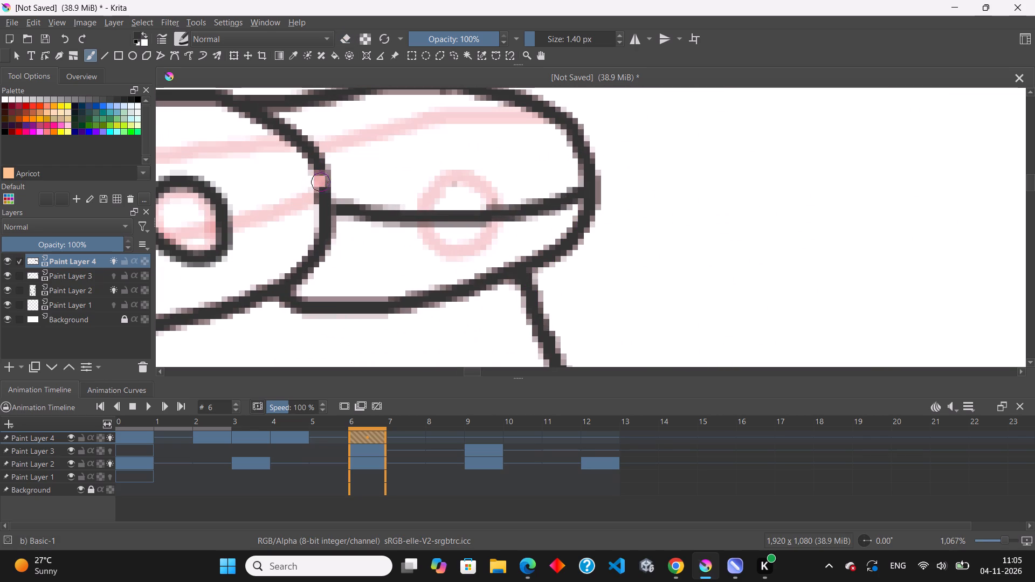
left_click_drag(323, 189, 325, 195)
Erase the eyelid line across the smaller eye at frame 6.
key("e")
left_click_drag(345, 209, 350, 237)
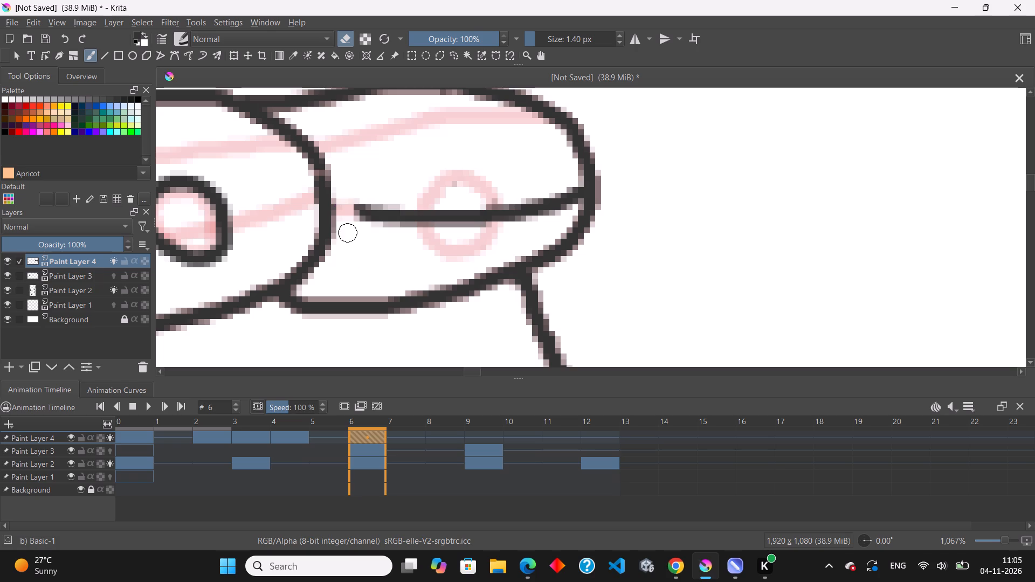
left_click_drag(350, 237, 433, 220)
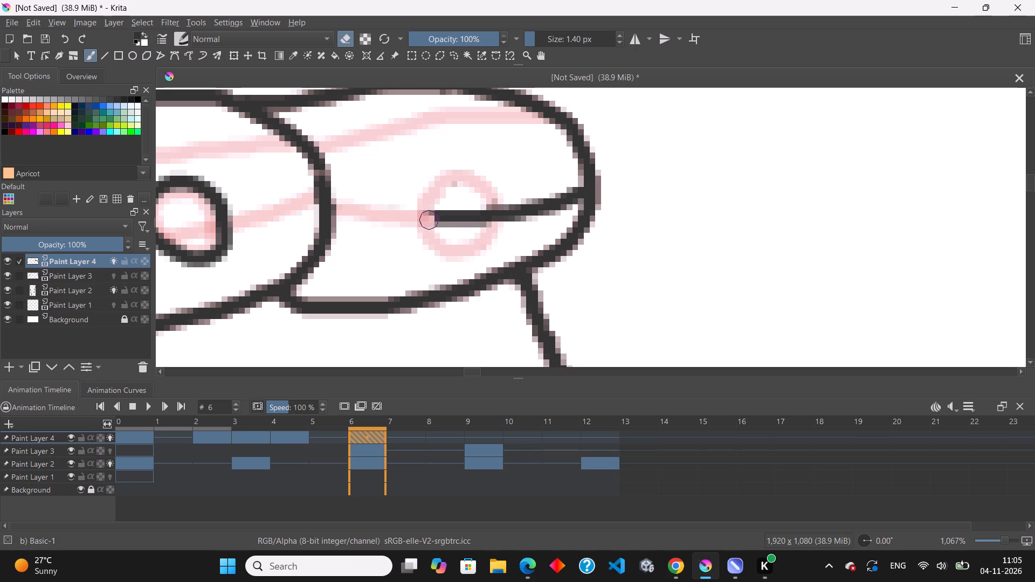
left_click_drag(433, 220, 471, 193)
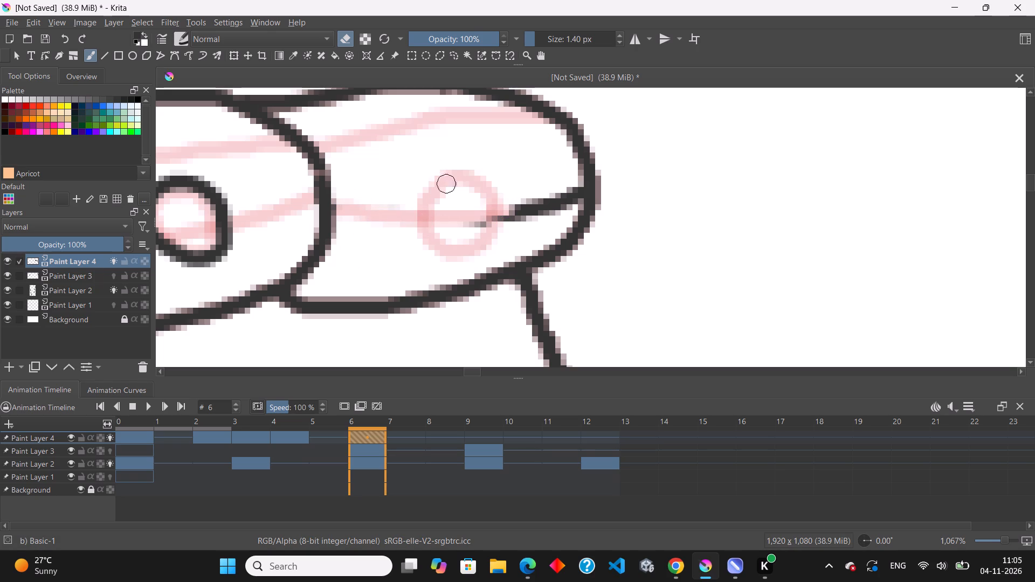
left_click_drag(471, 193, 493, 201)
scroll(513, 209, "up", 1)
left_click_drag(471, 231, 560, 199)
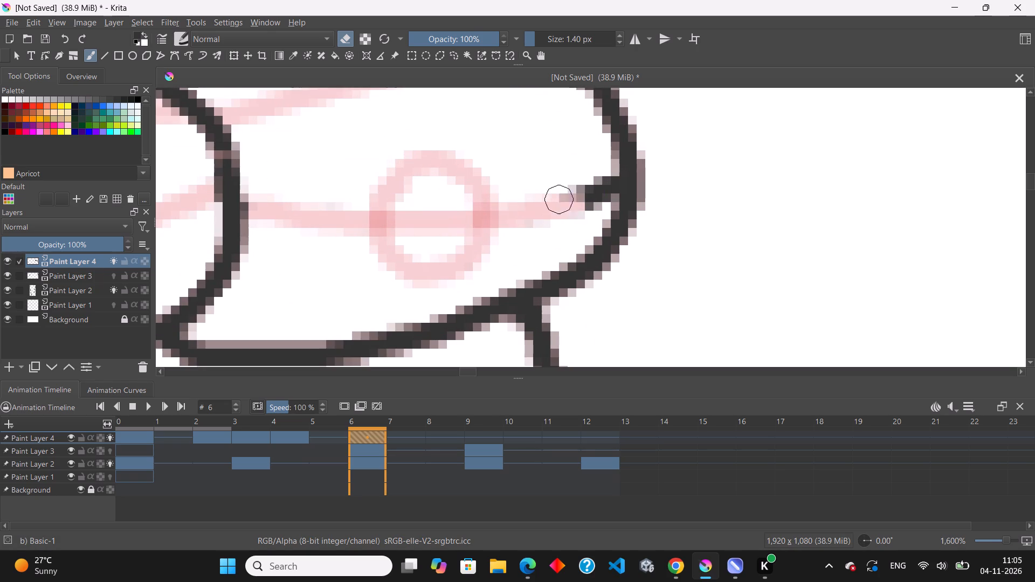
left_click_drag(560, 199, 591, 212)
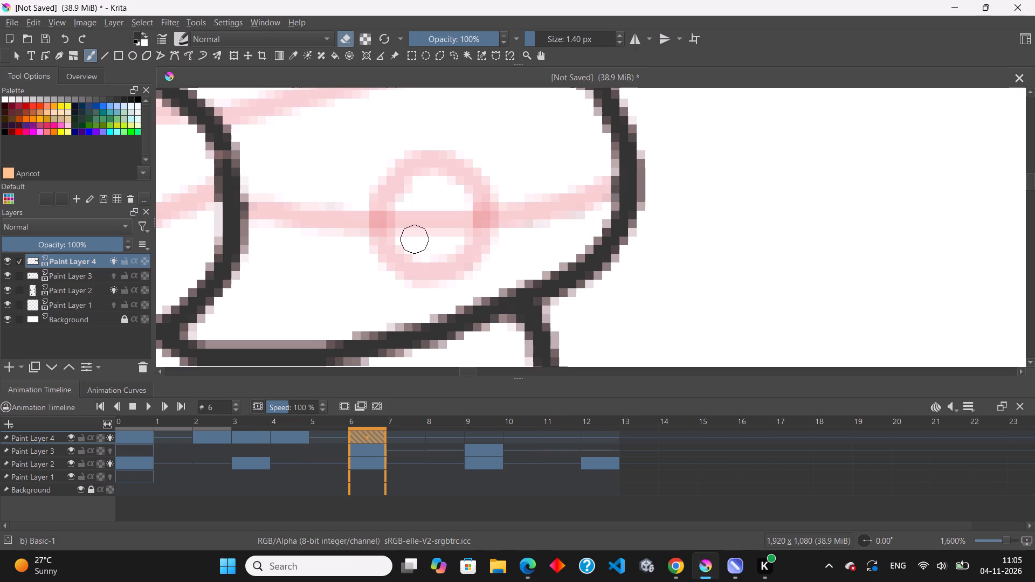
Draw a round pupil in the smaller eye at frame 6, following the onion-skin circle.
key("e")
left_click_drag(377, 194, 444, 150)
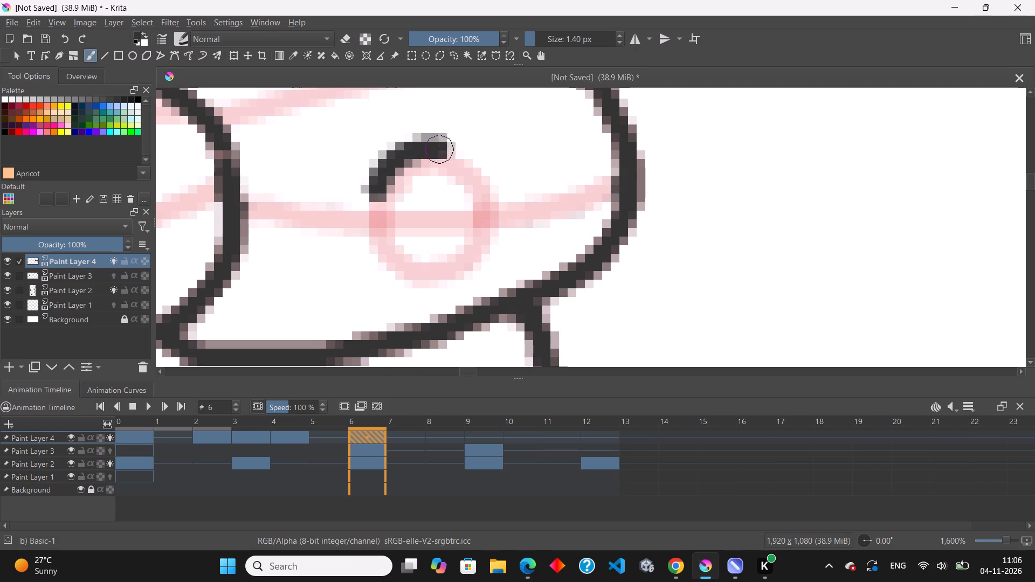
left_click_drag(444, 150, 372, 198)
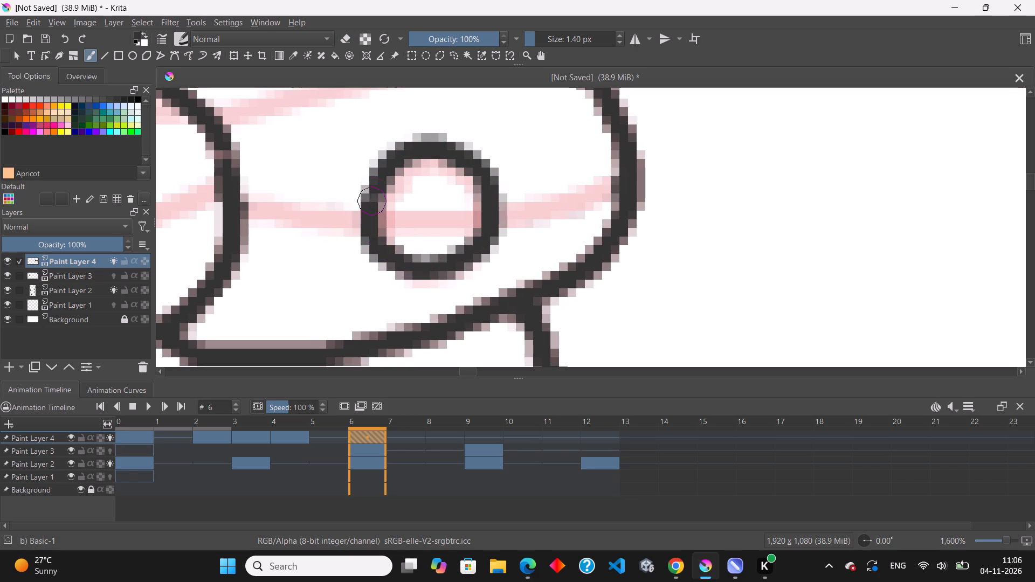
left_click_drag(372, 198, 372, 196)
scroll(483, 218, "down", 8)
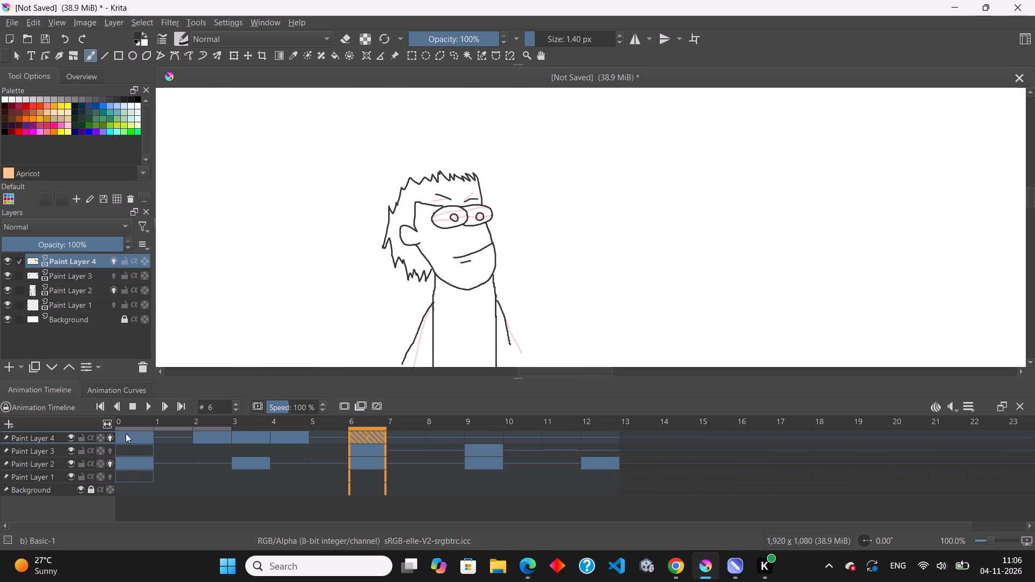
Play the animation from frame 0 to review the blink and the walk on the whole figure.
left_click(126, 435)
left_click(144, 403)
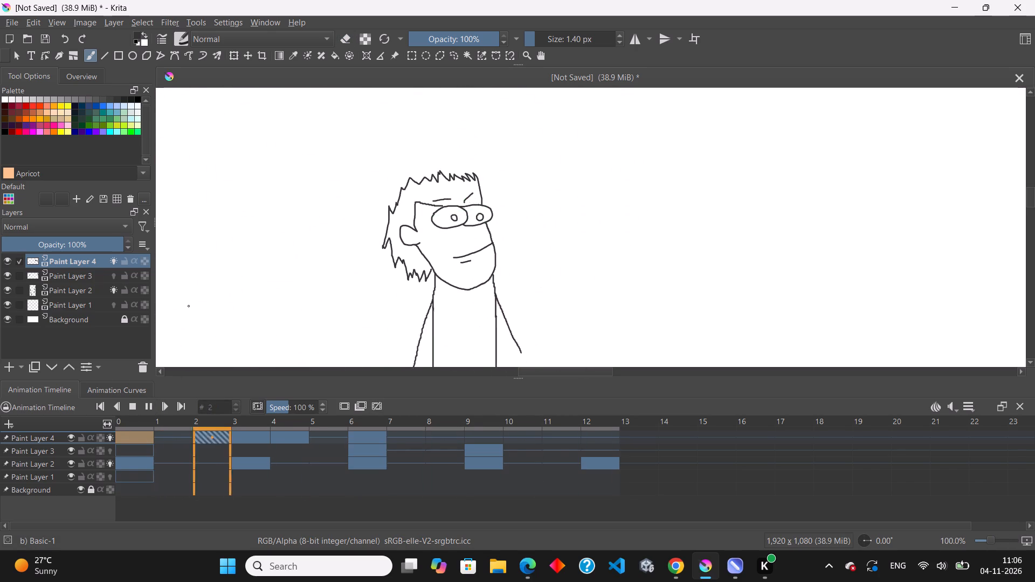
scroll(275, 160, "down", 3)
scroll(305, 194, "up", 1)
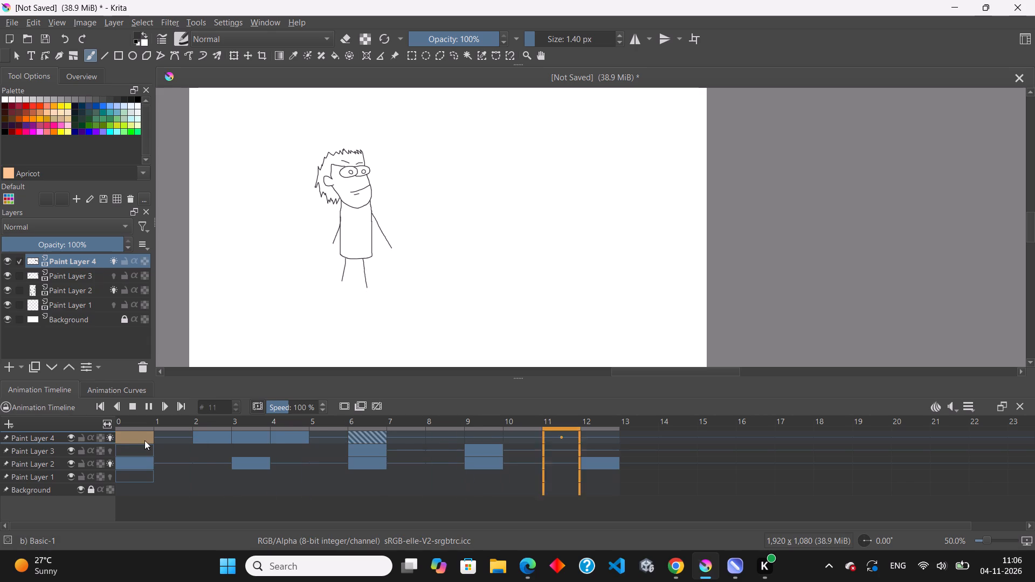
Stop the playback and go to frame 2 on Paint Layer 4.
left_click(175, 438)
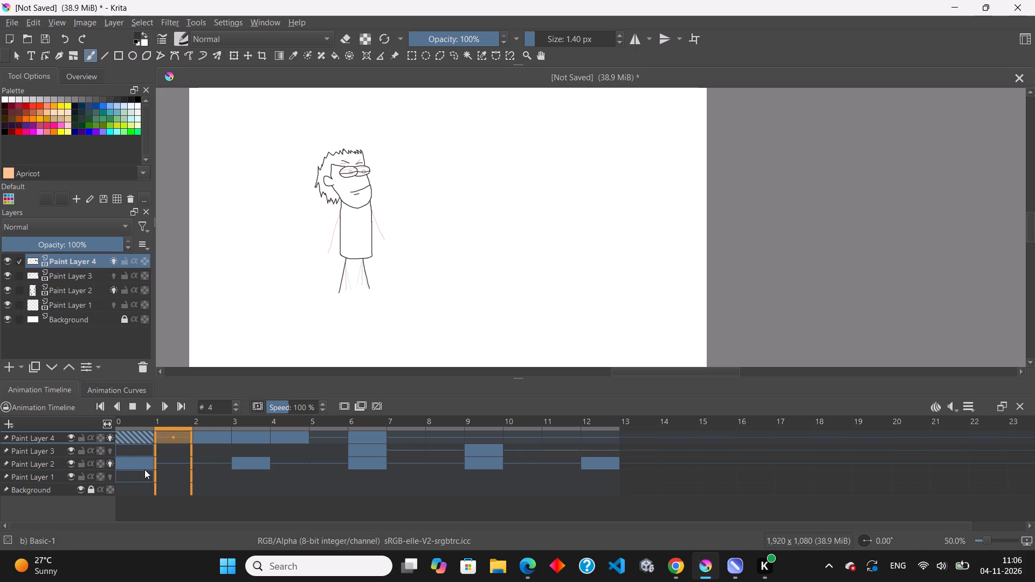
left_click(206, 438)
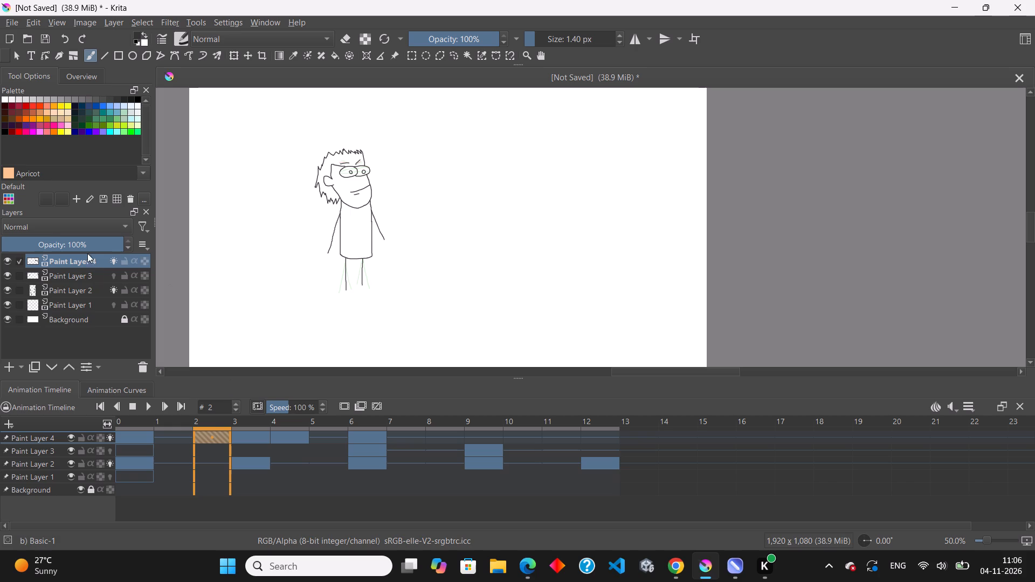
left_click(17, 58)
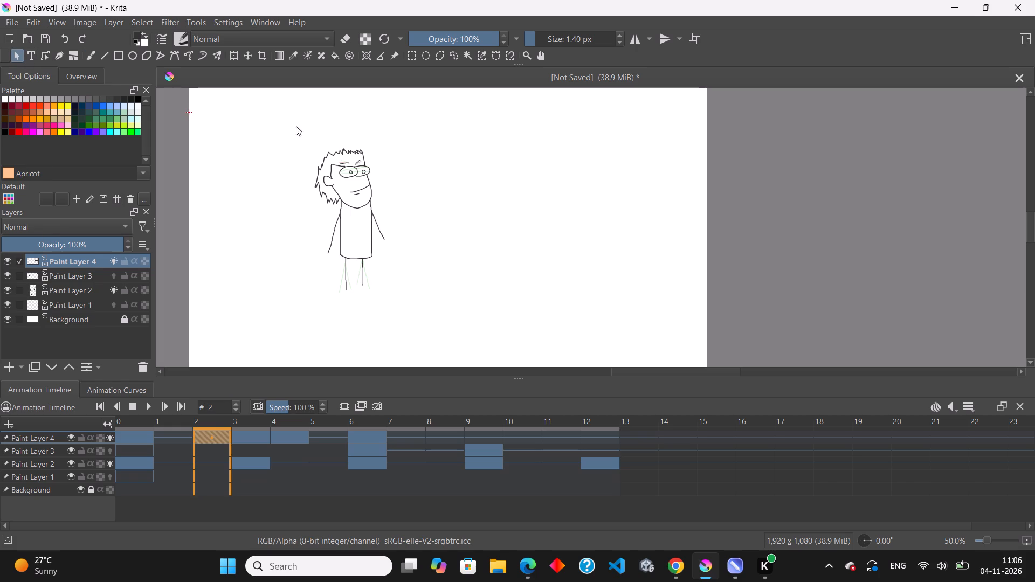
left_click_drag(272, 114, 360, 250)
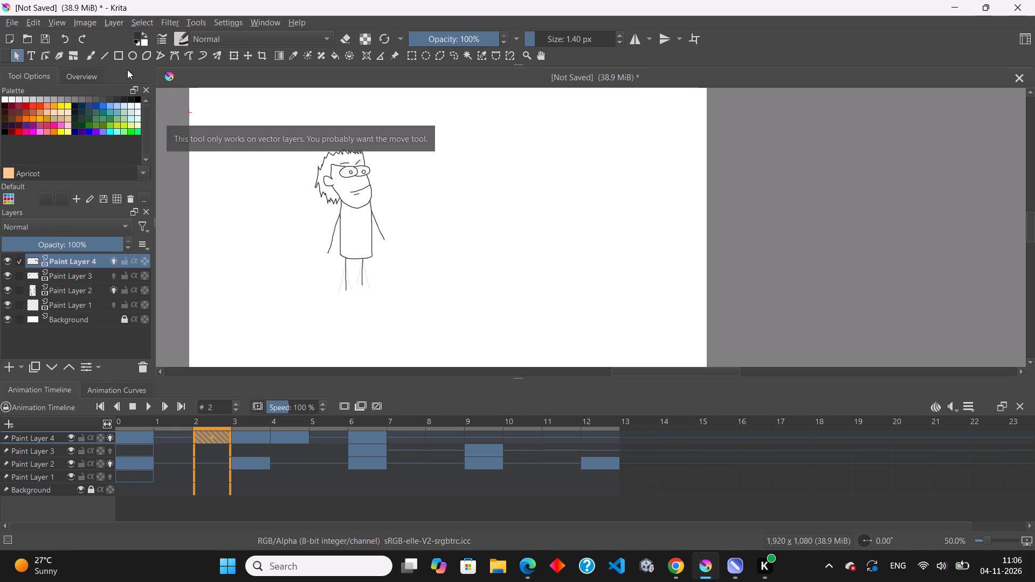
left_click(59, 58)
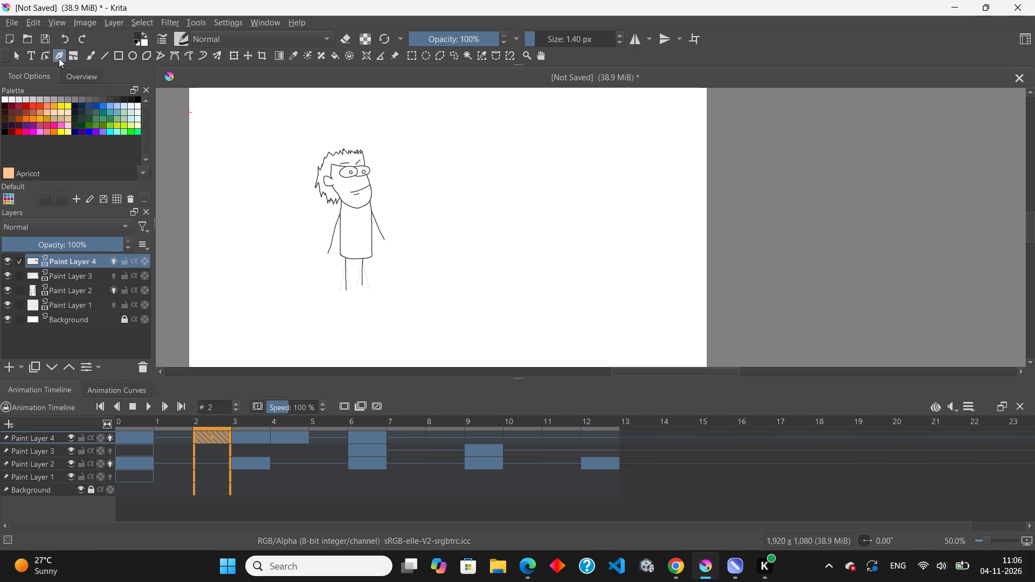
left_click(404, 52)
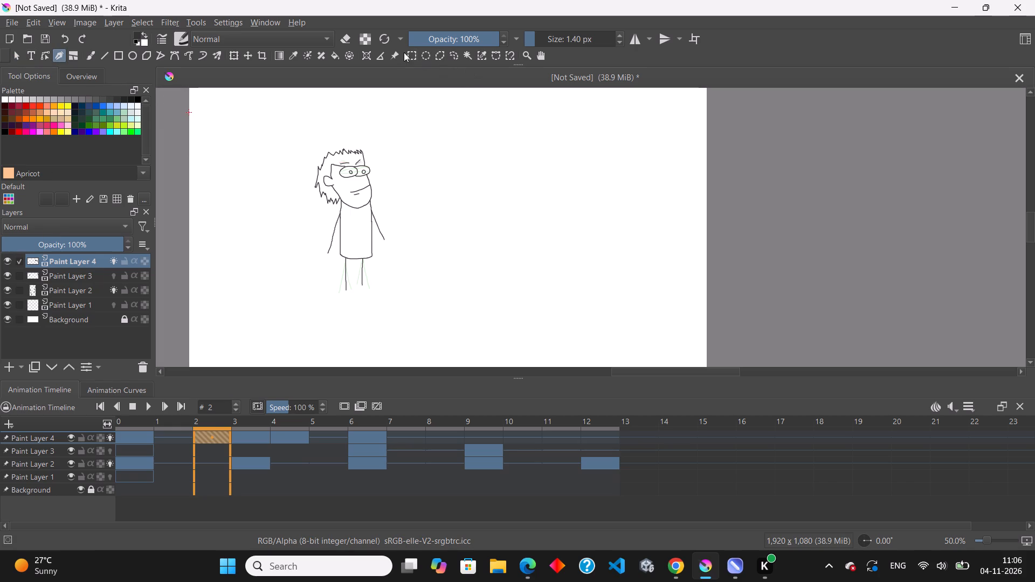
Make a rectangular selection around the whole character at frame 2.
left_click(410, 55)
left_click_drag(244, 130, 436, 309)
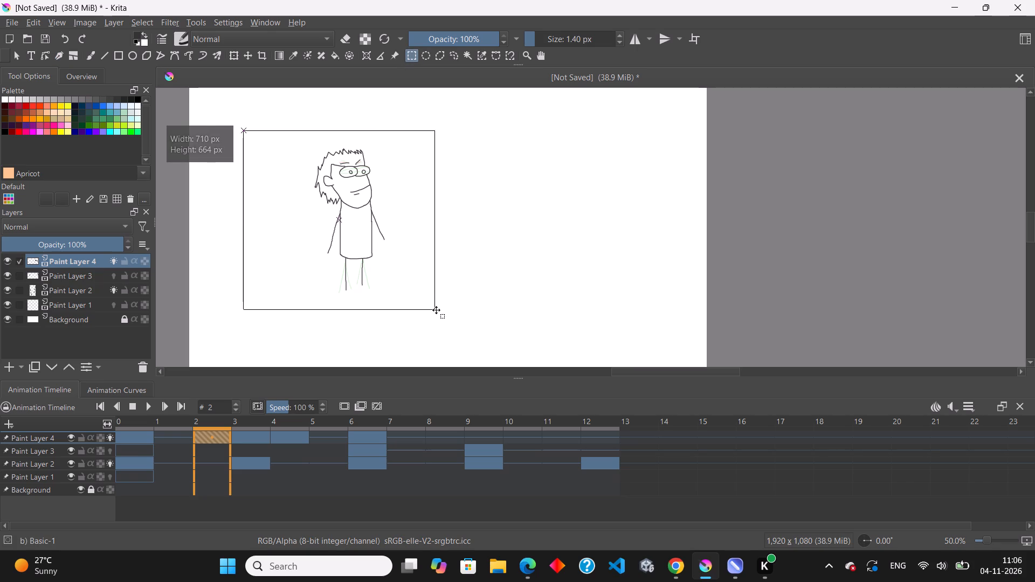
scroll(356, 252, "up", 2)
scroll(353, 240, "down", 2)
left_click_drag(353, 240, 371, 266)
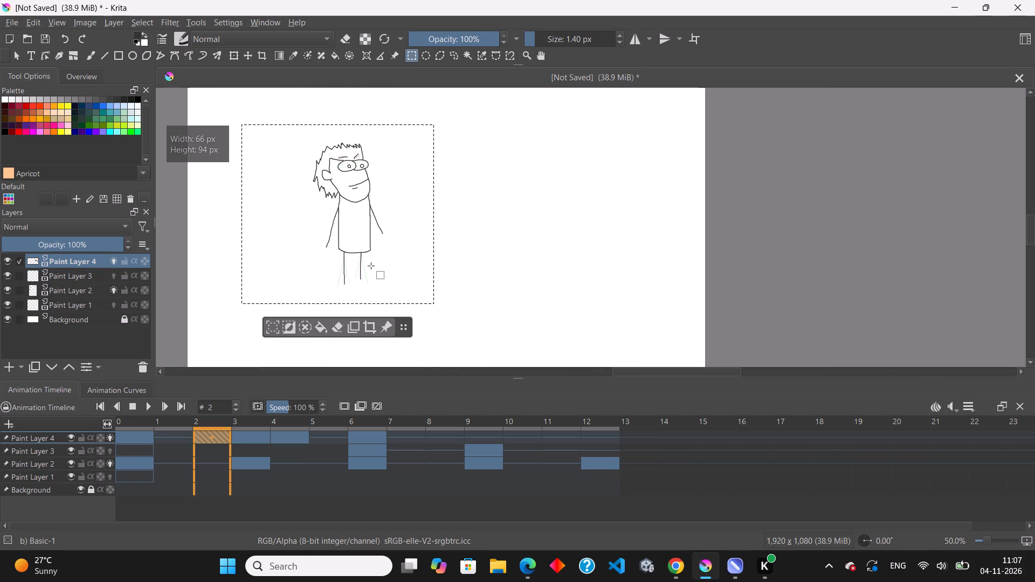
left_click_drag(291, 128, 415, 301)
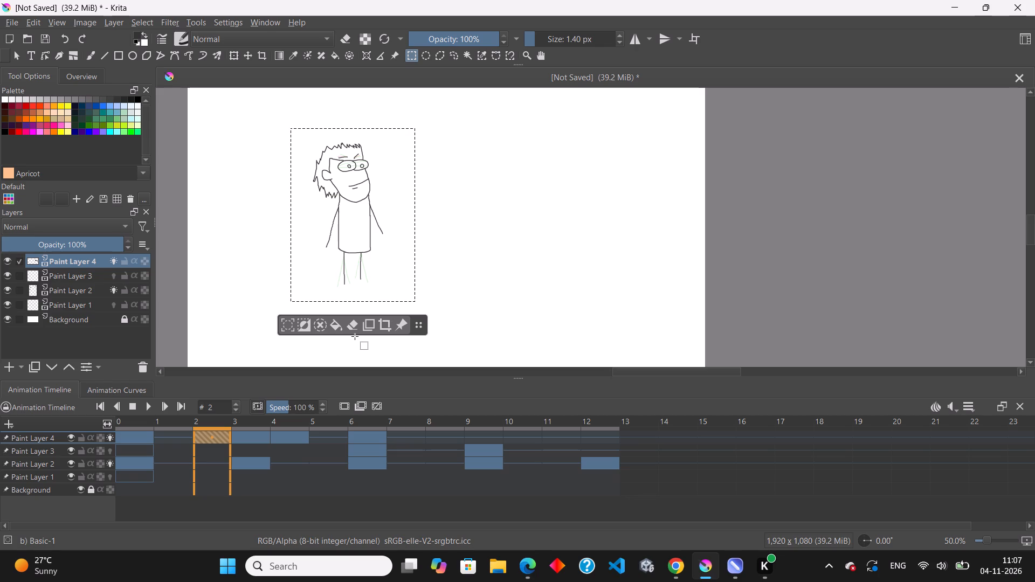
Try the Contiguous Selection tool on the character's torso, face and eyes at frame 2, ending on the smaller eye.
scroll(322, 145, "down", 2)
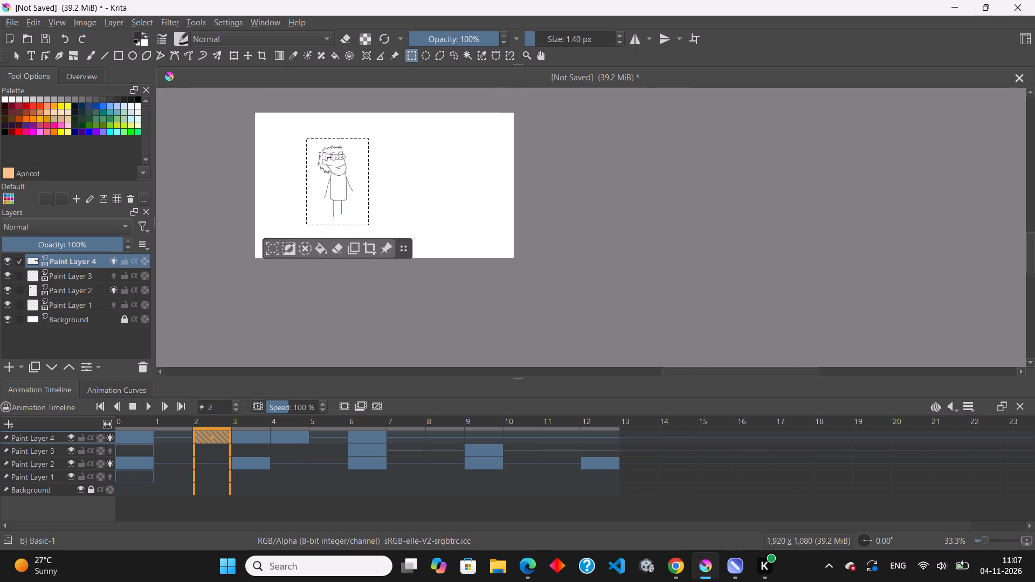
scroll(322, 152, "down", 2)
scroll(399, 171, "up", 5)
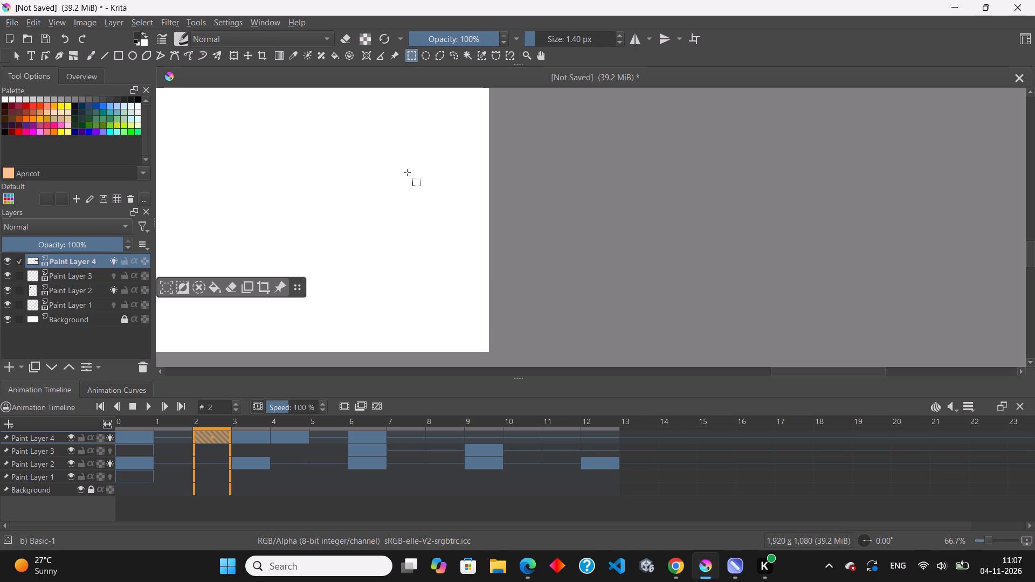
left_click(471, 60)
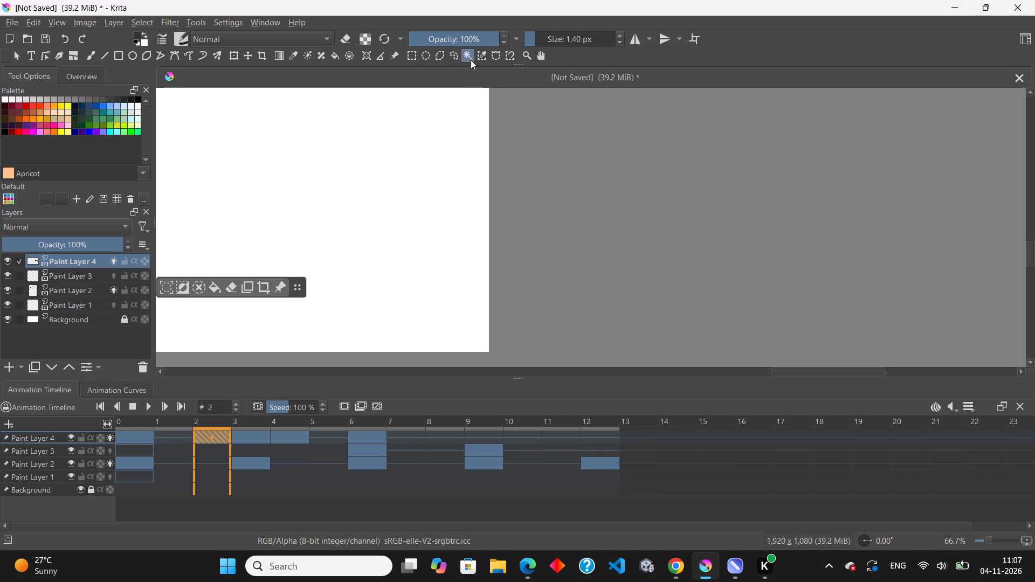
scroll(506, 209, "down", 4)
scroll(366, 181, "up", 3)
left_click(404, 188)
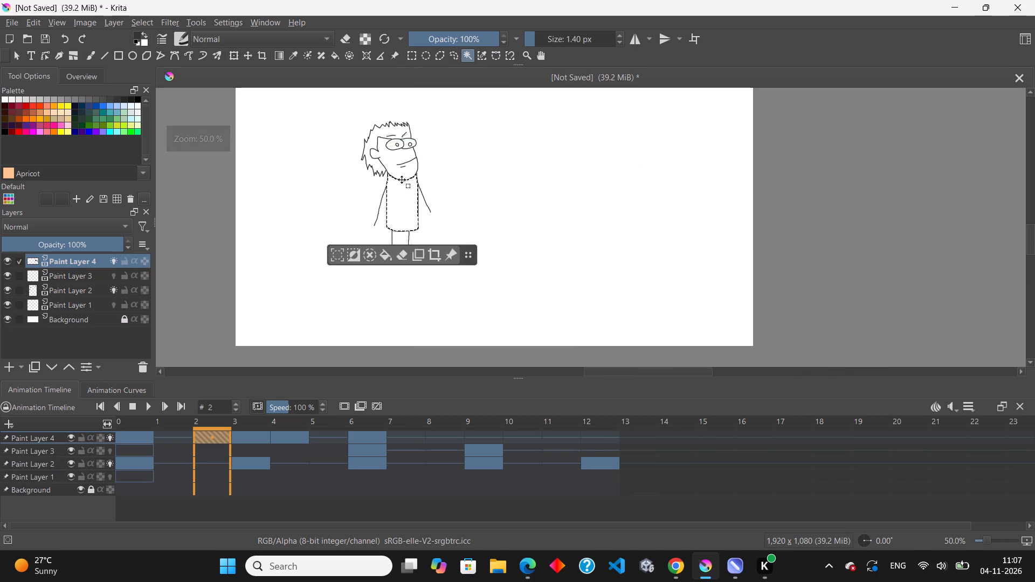
left_click(402, 178)
left_click(396, 193)
left_click(394, 157)
scroll(394, 151, "up", 3)
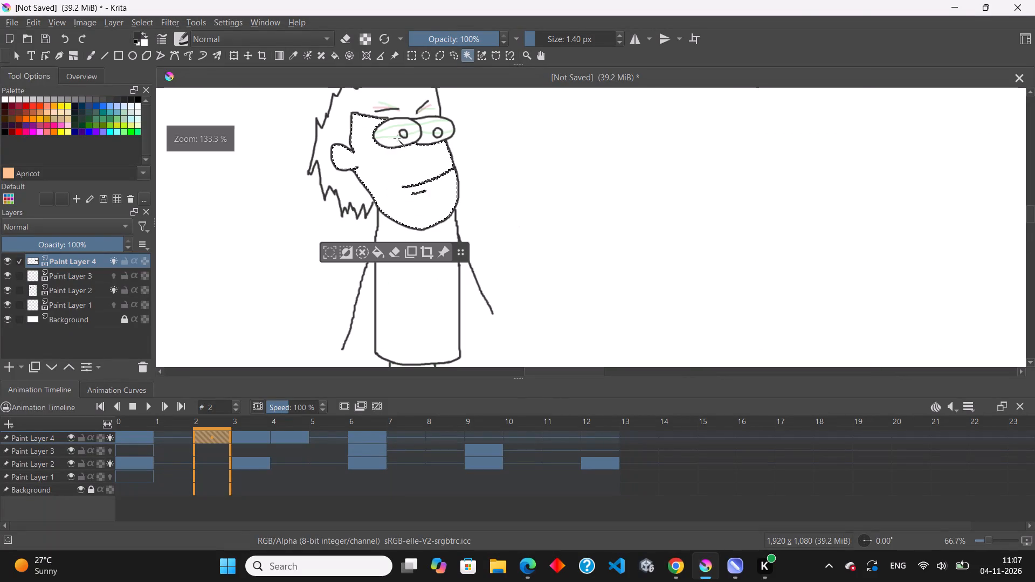
left_click(388, 234)
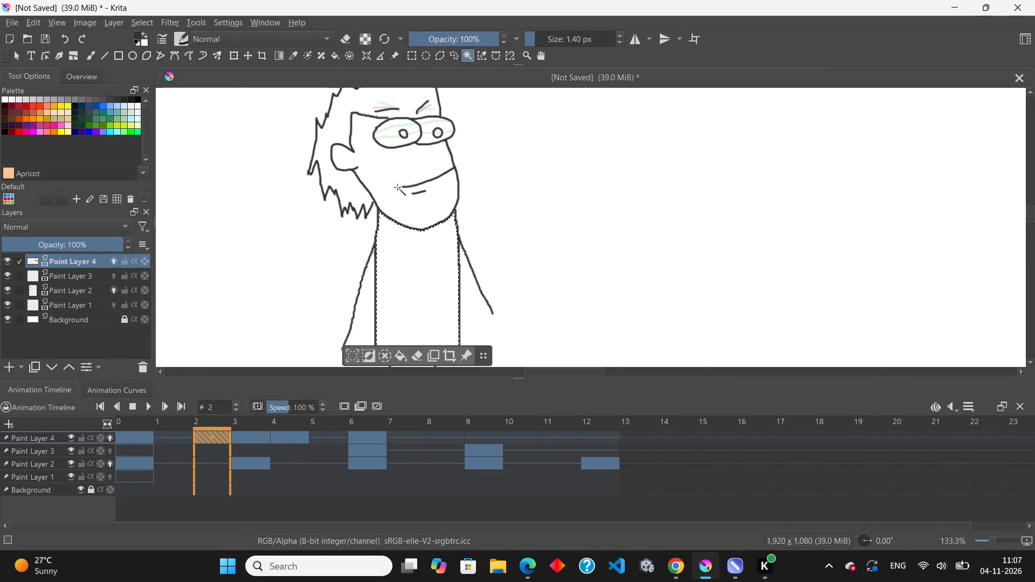
left_click(397, 186)
left_click(408, 136)
left_click(424, 134)
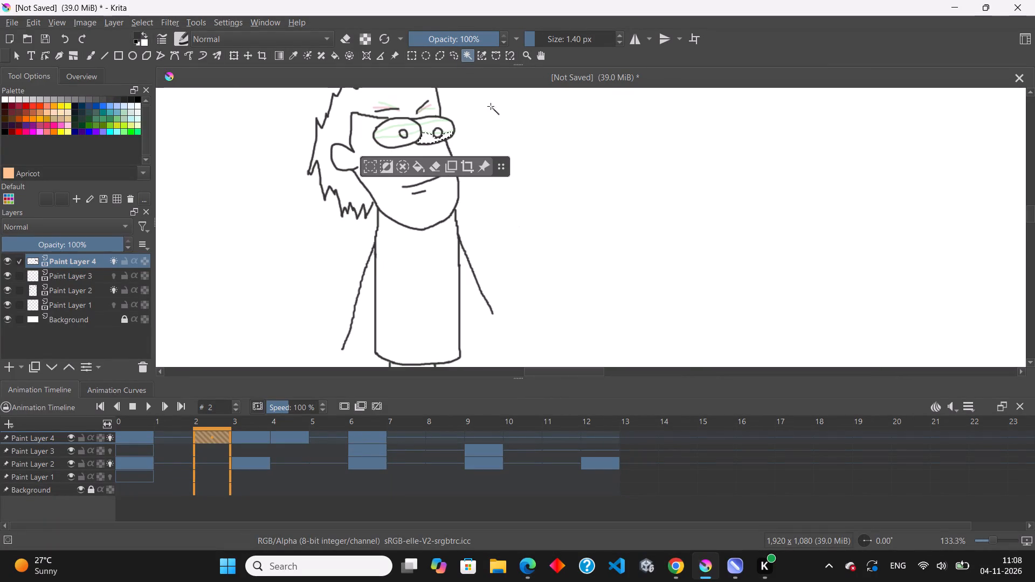
Switch to the Bezier Curve Selection tool for selecting parts of the character.
left_click(486, 56)
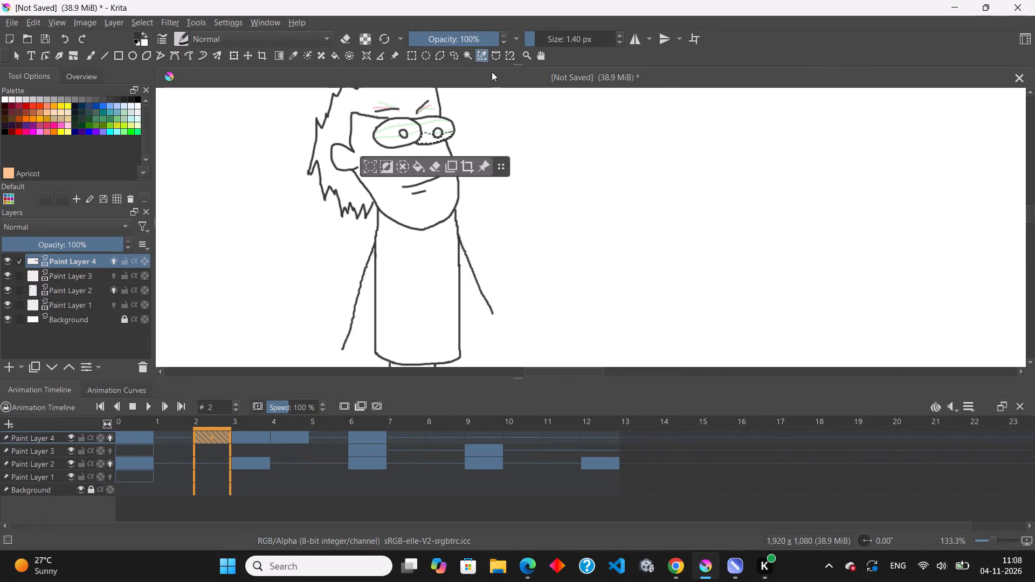
left_click(494, 62)
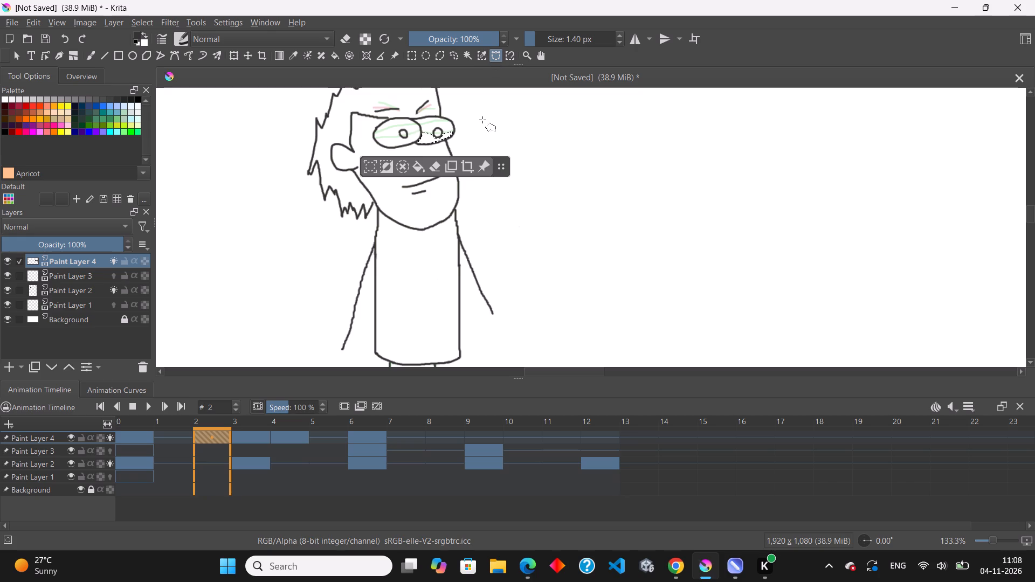
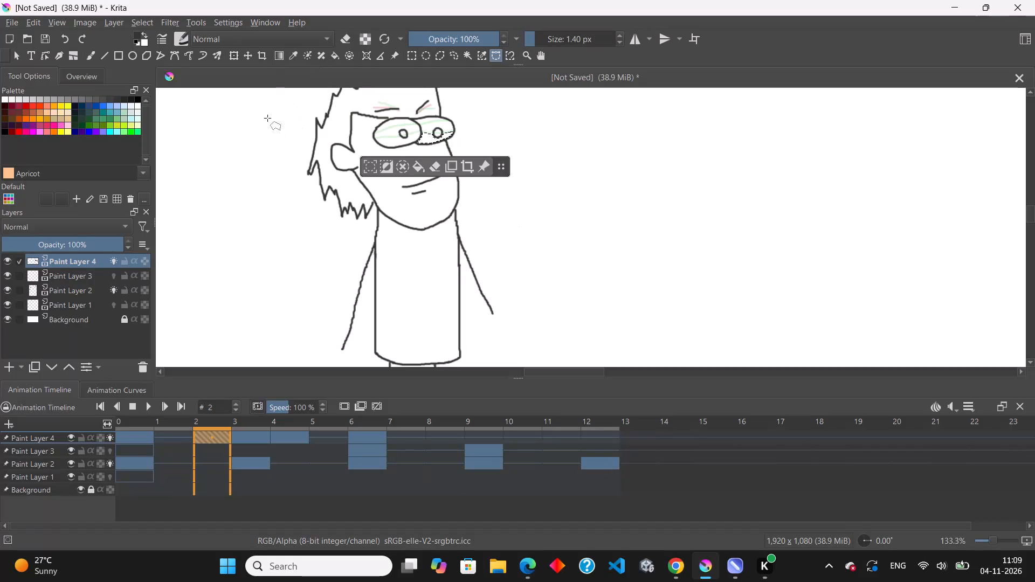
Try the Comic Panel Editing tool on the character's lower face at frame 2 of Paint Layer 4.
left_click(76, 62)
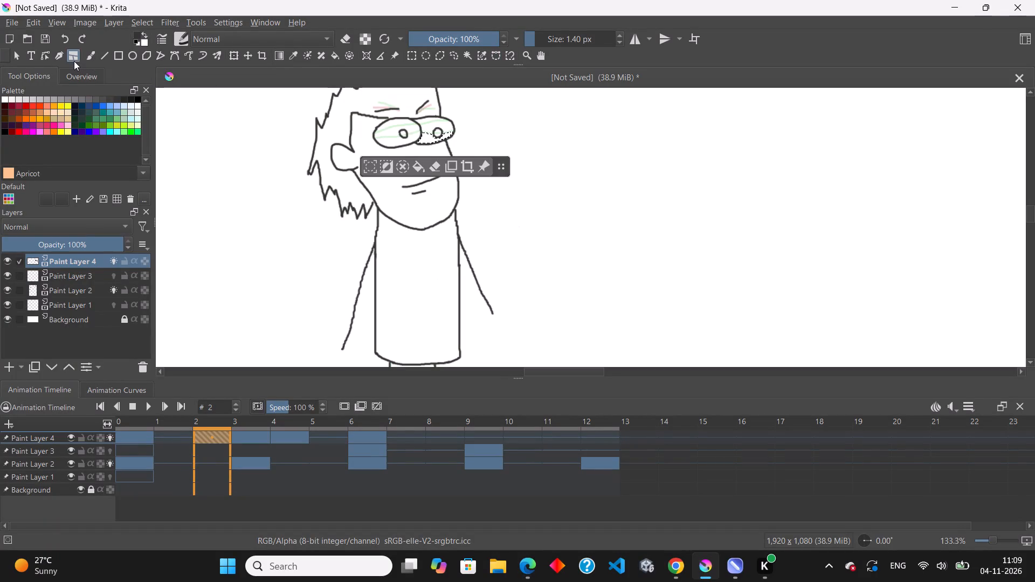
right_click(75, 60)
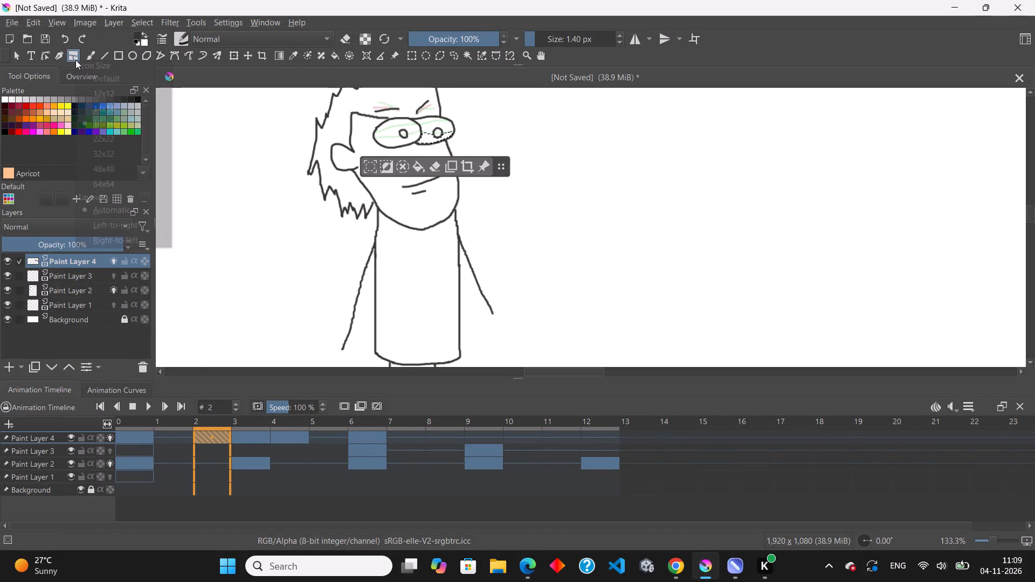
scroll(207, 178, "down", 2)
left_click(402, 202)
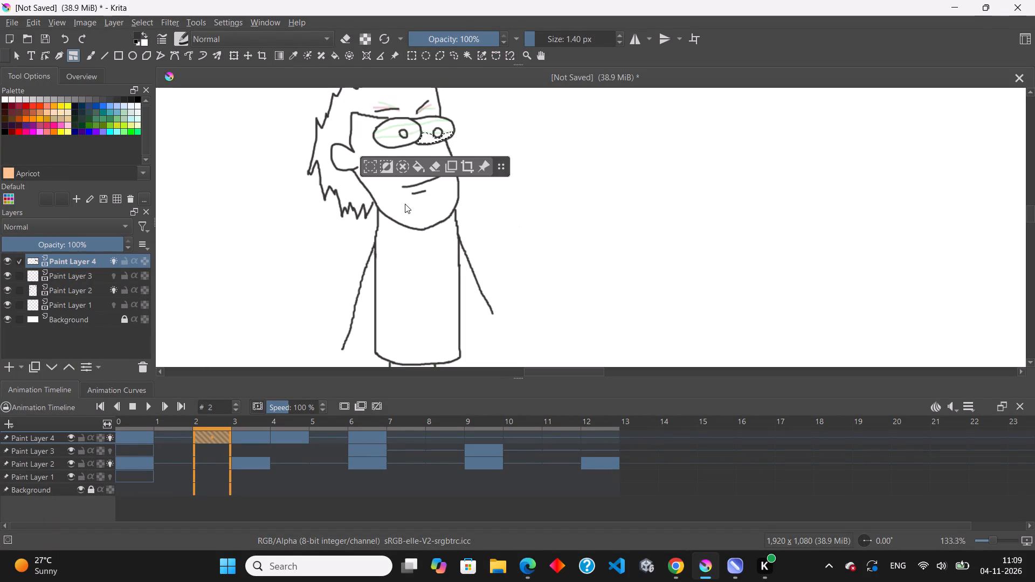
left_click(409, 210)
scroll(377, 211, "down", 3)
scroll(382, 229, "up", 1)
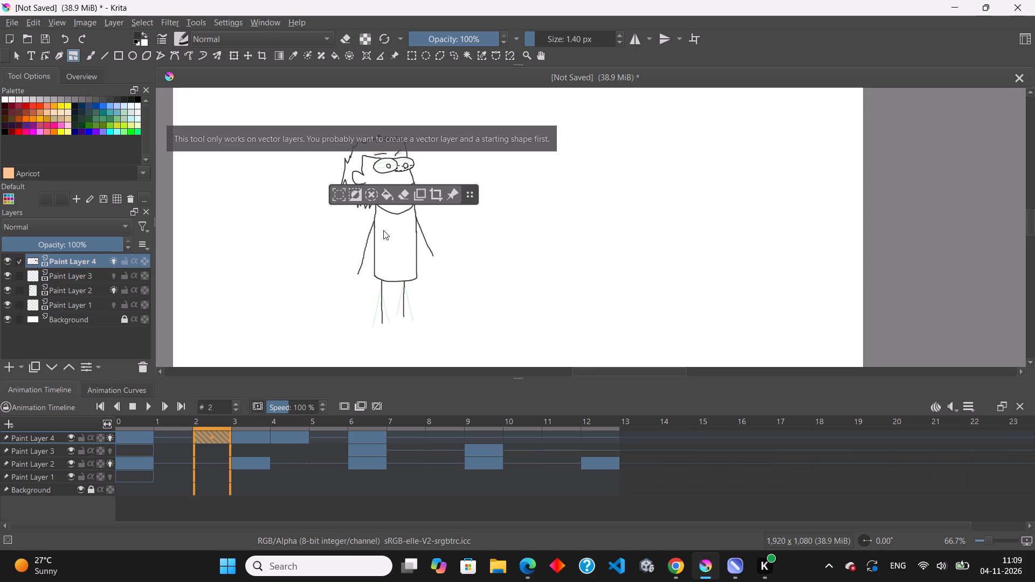
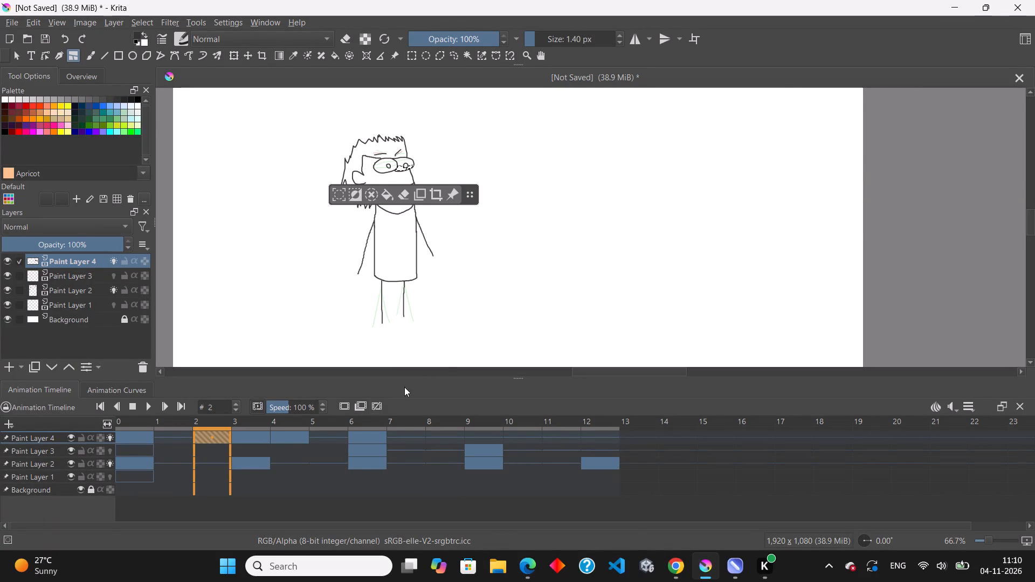
Create a blank keyframe at frame 2 of Paint Layer 4, and try duplicating the frame.
left_click(341, 404)
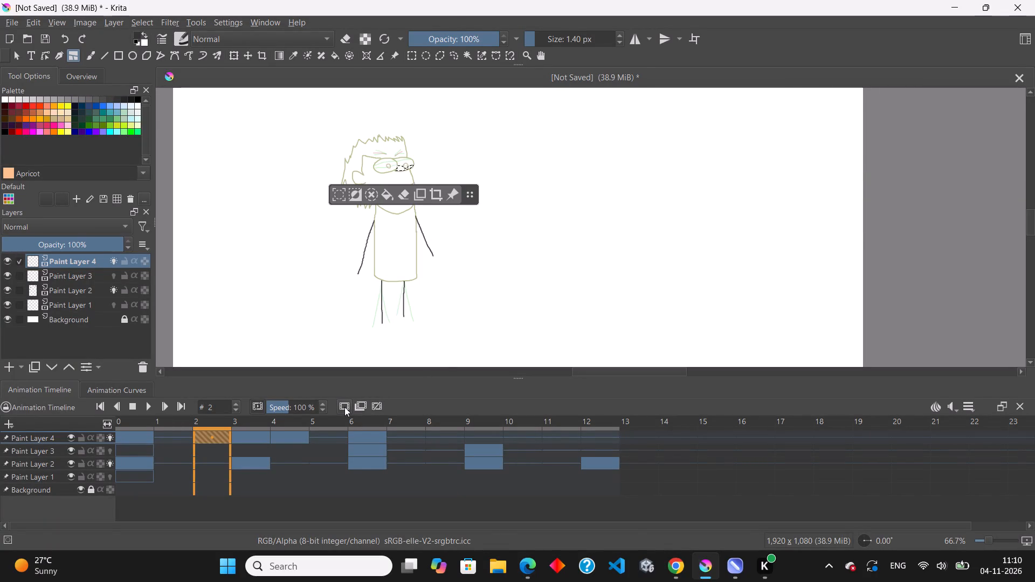
left_click(357, 406)
left_click(368, 404)
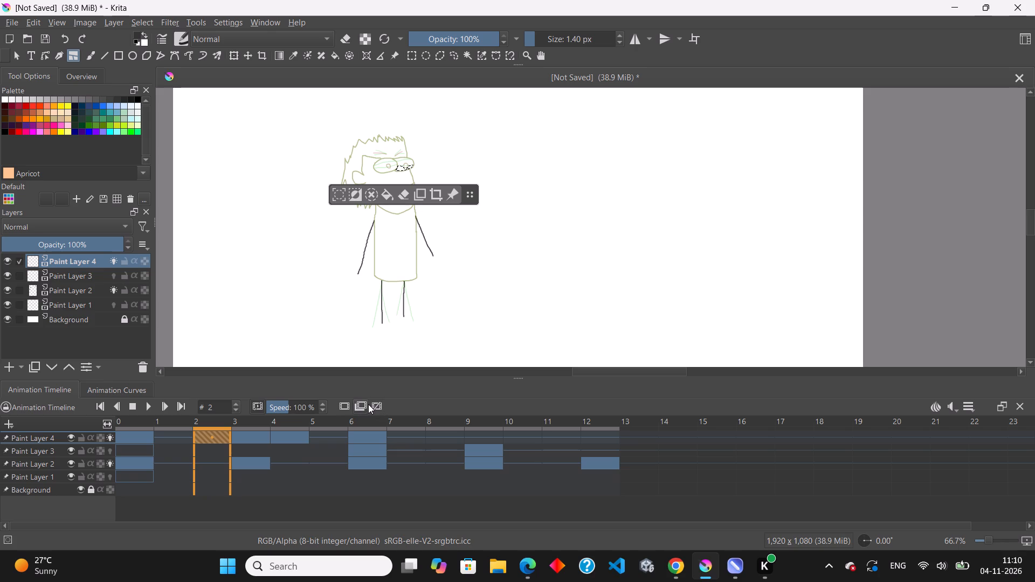
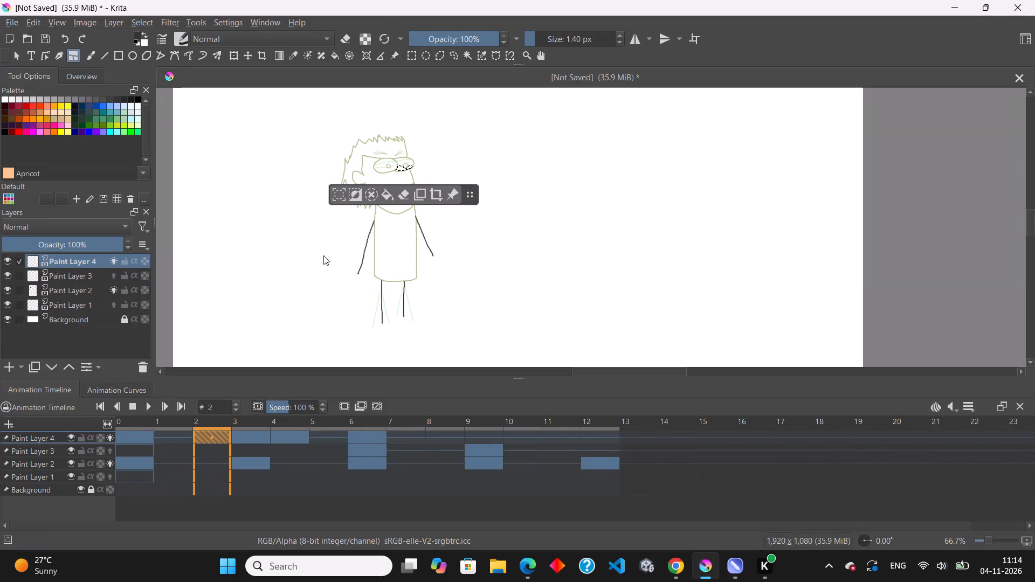
Try to clear the selected area around the character's eye on frame 2 of Paint Layer 4.
left_click(402, 197)
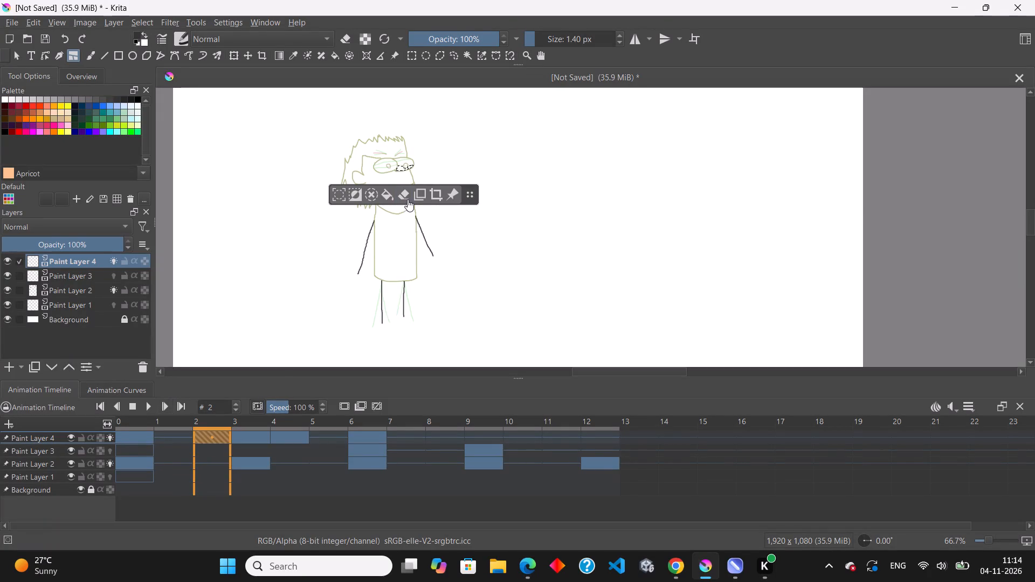
left_click(408, 198)
left_click(404, 195)
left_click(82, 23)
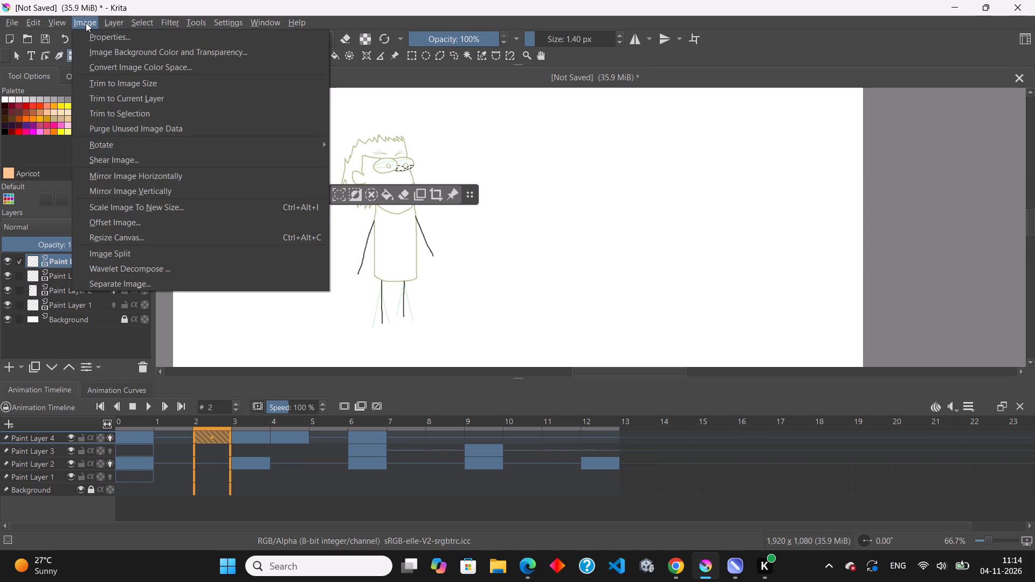
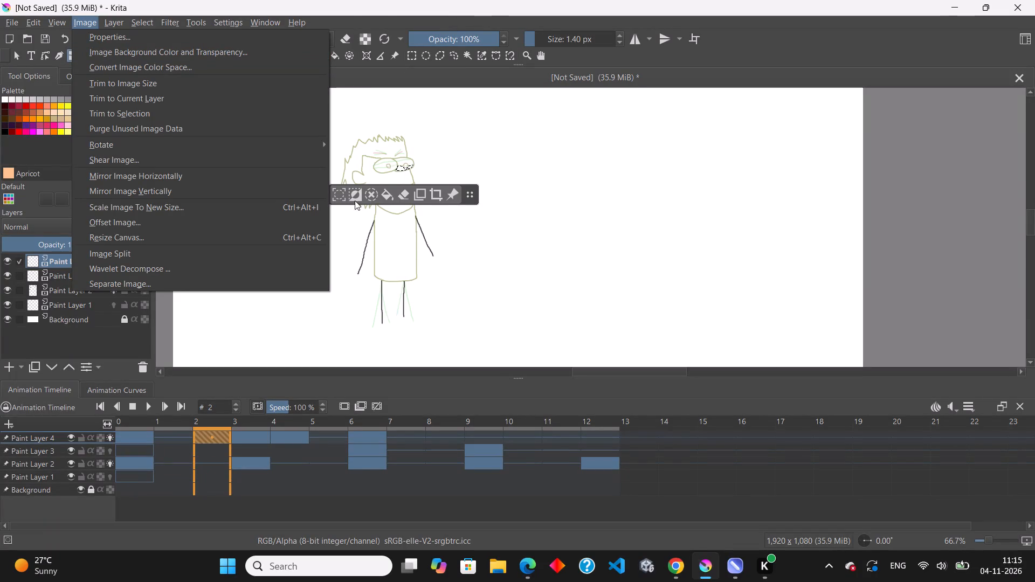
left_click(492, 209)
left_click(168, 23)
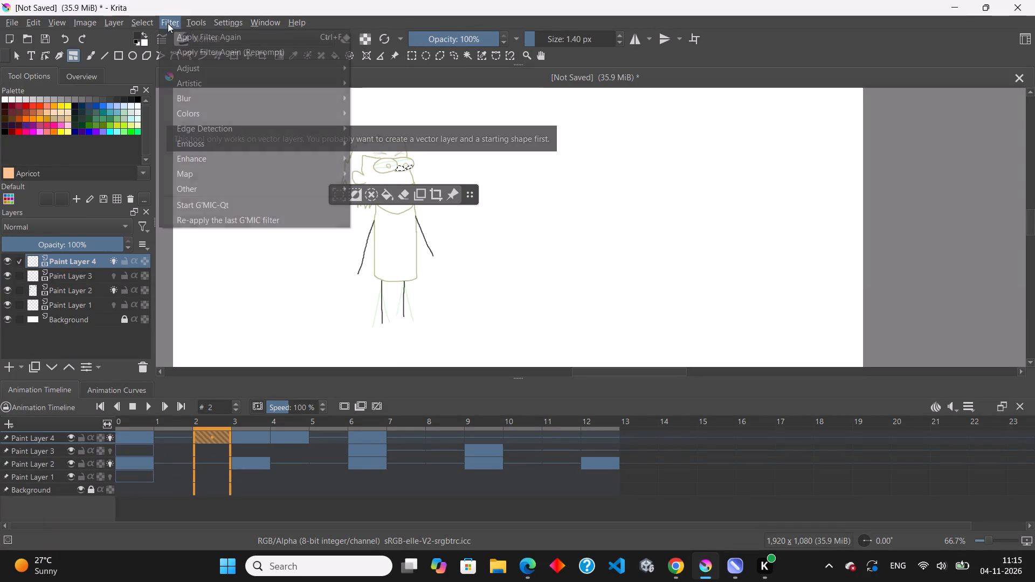
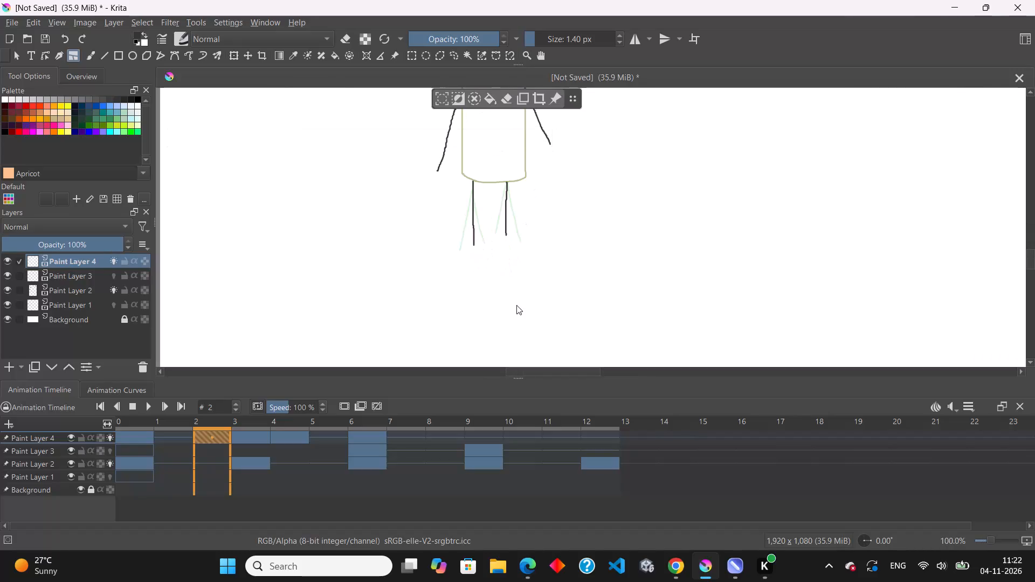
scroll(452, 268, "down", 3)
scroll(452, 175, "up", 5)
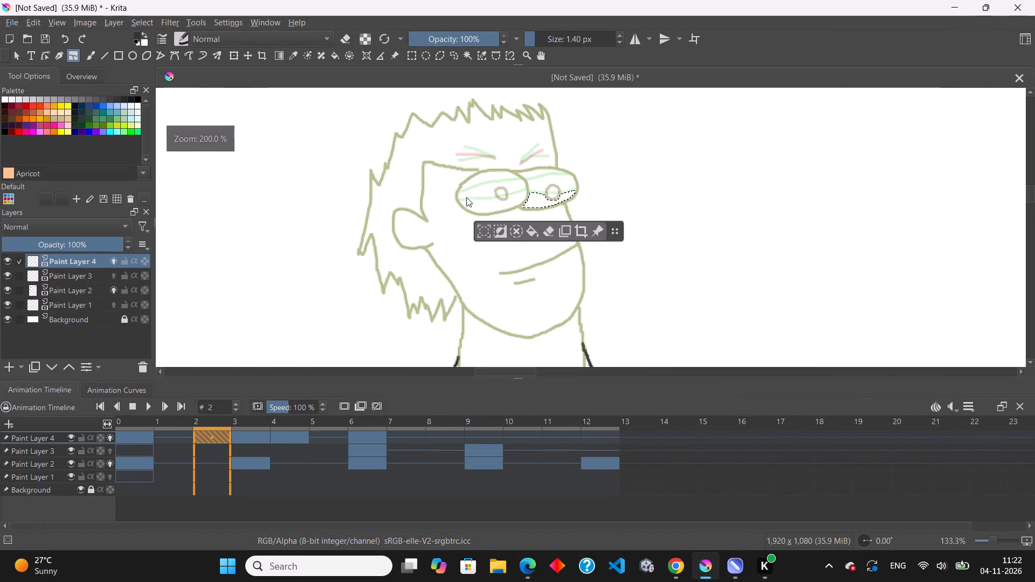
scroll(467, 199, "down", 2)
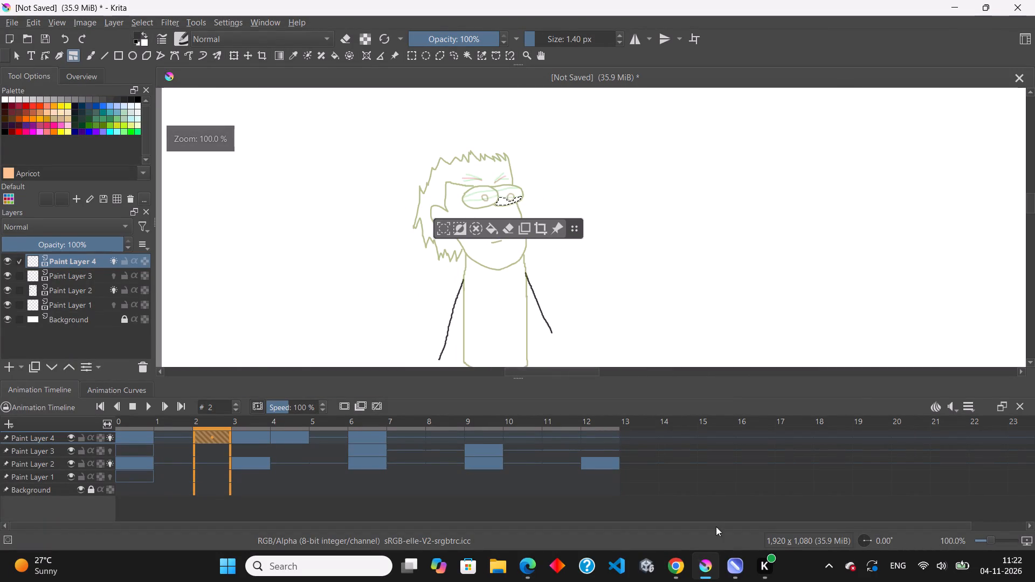